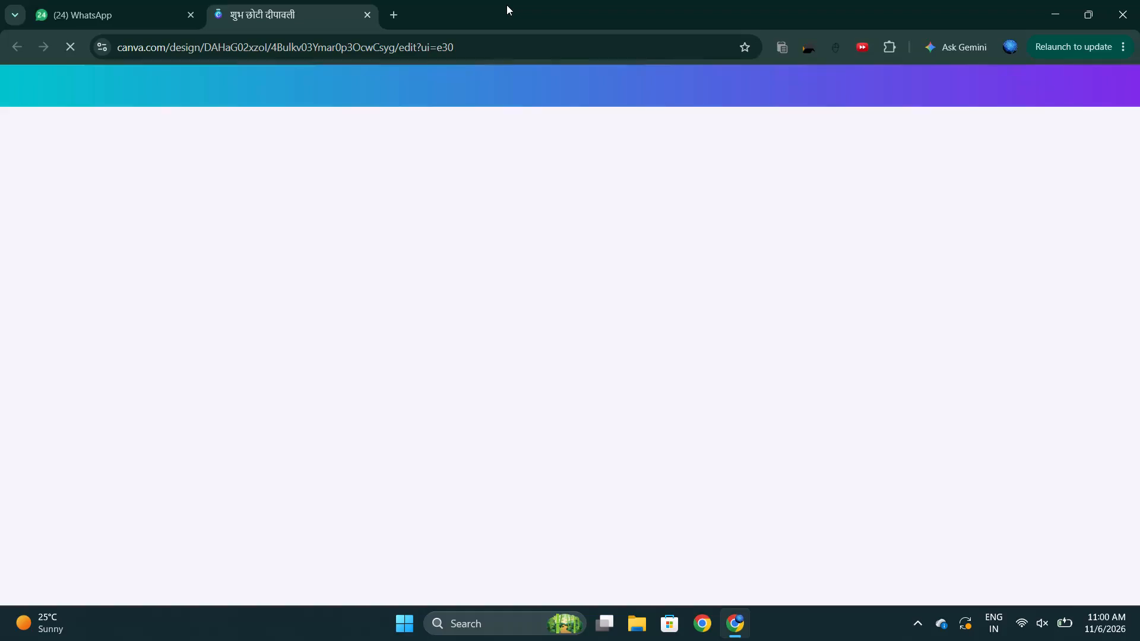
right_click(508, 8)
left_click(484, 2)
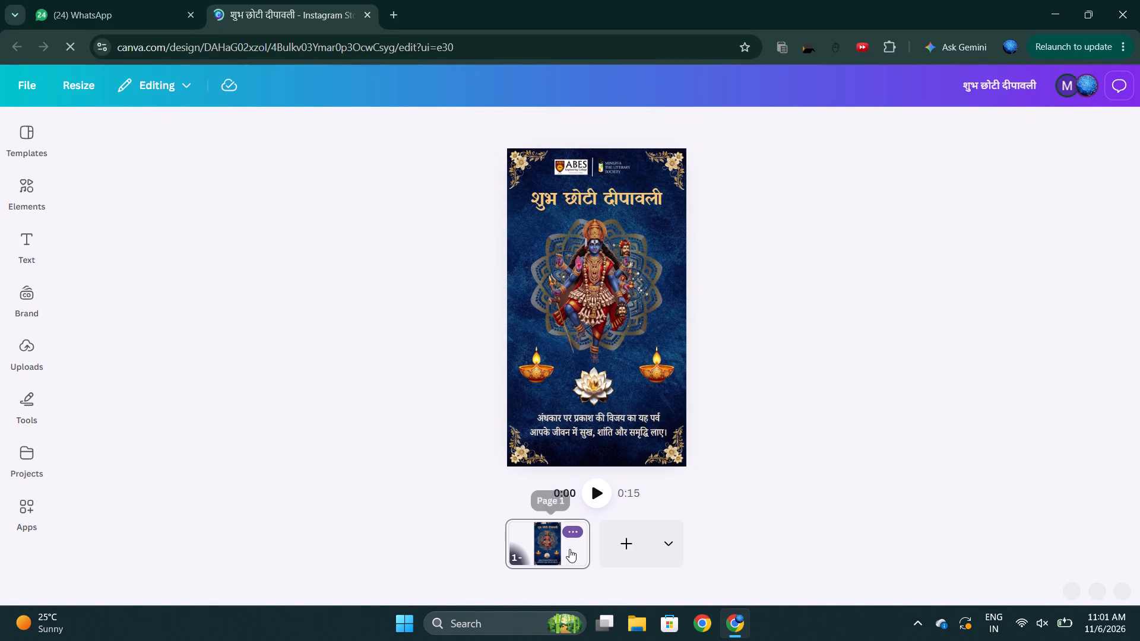
Duplicate the page with the शुभ छोटी दीपावली story design.
left_click(581, 528)
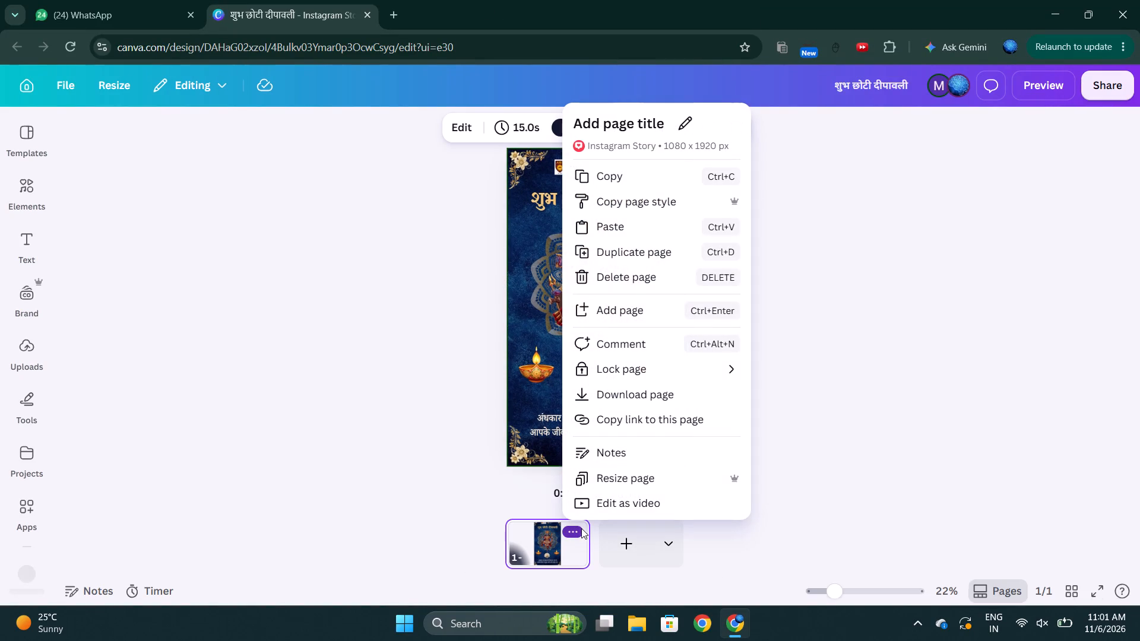
left_click(664, 242)
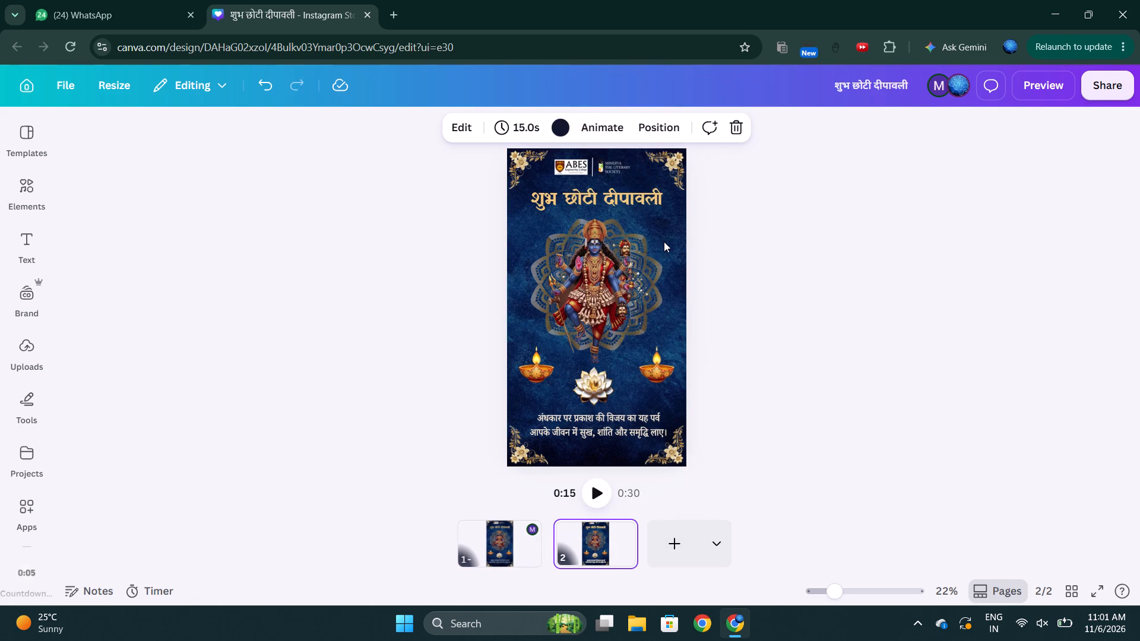
Add a blank page and reorder the pages so the duplicated design comes last, as page 3.
left_click(683, 538)
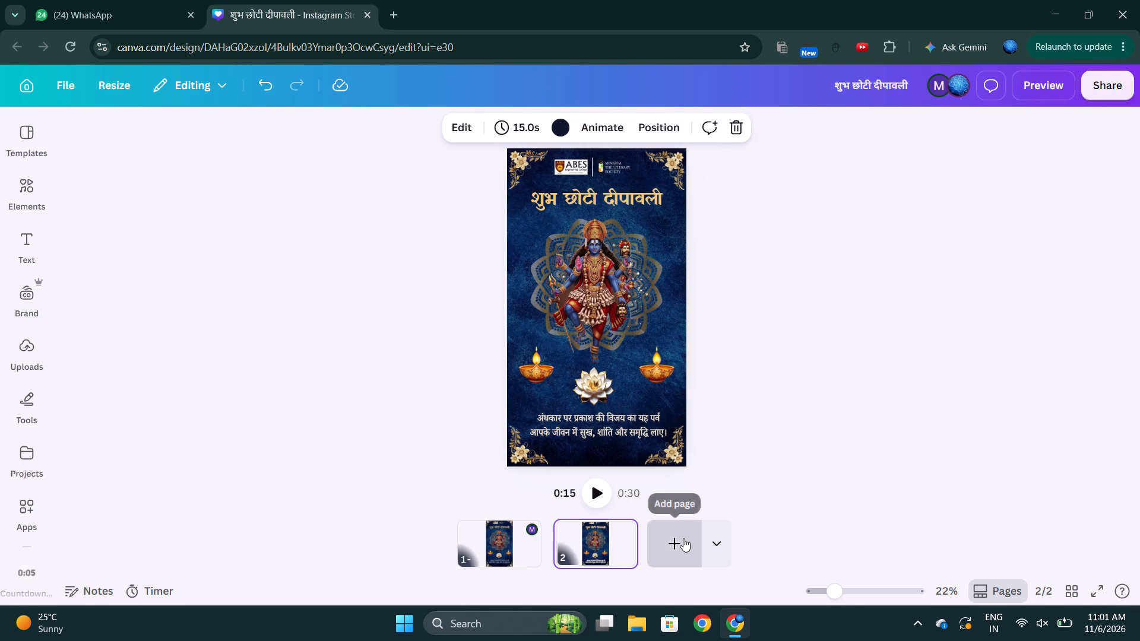
left_click_drag(539, 548, 674, 556)
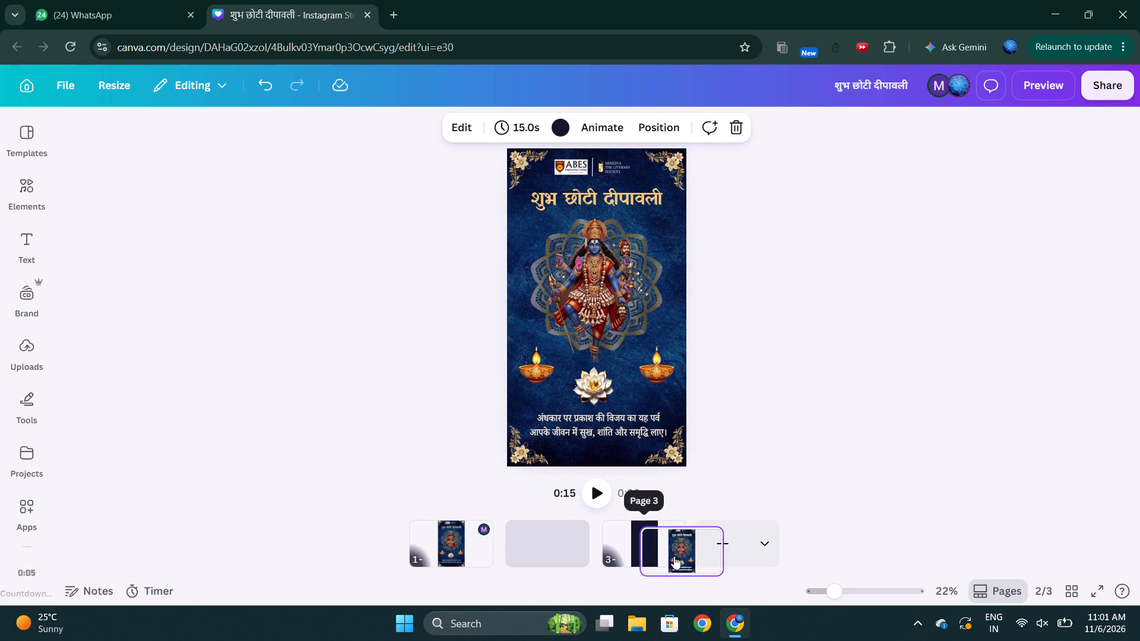
left_click_drag(575, 550, 721, 544)
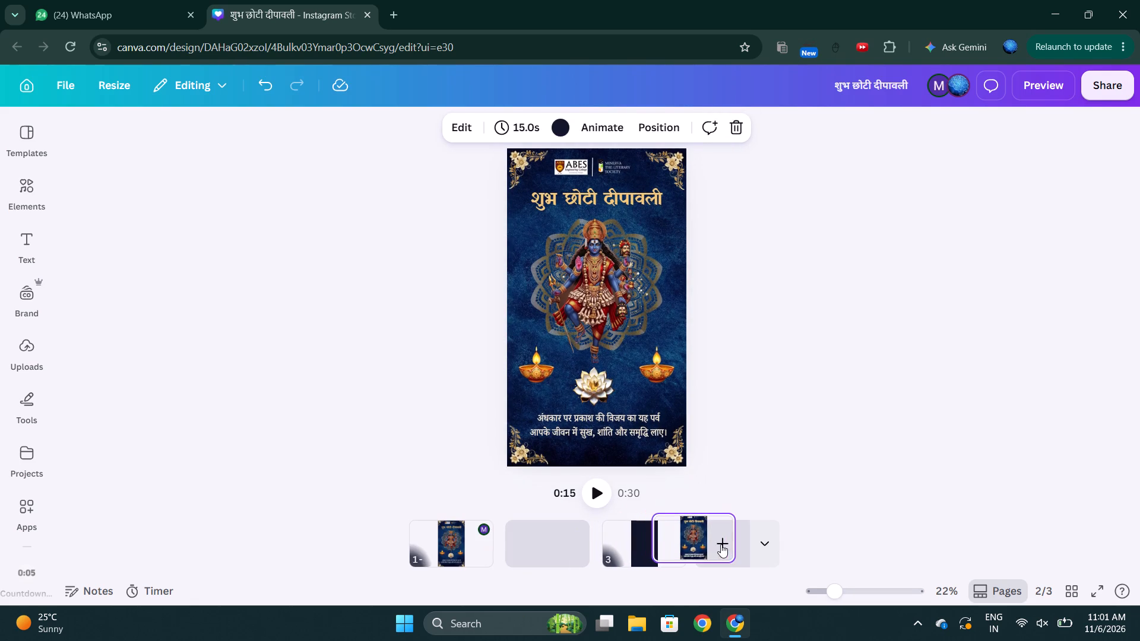
left_click_drag(721, 544, 693, 550)
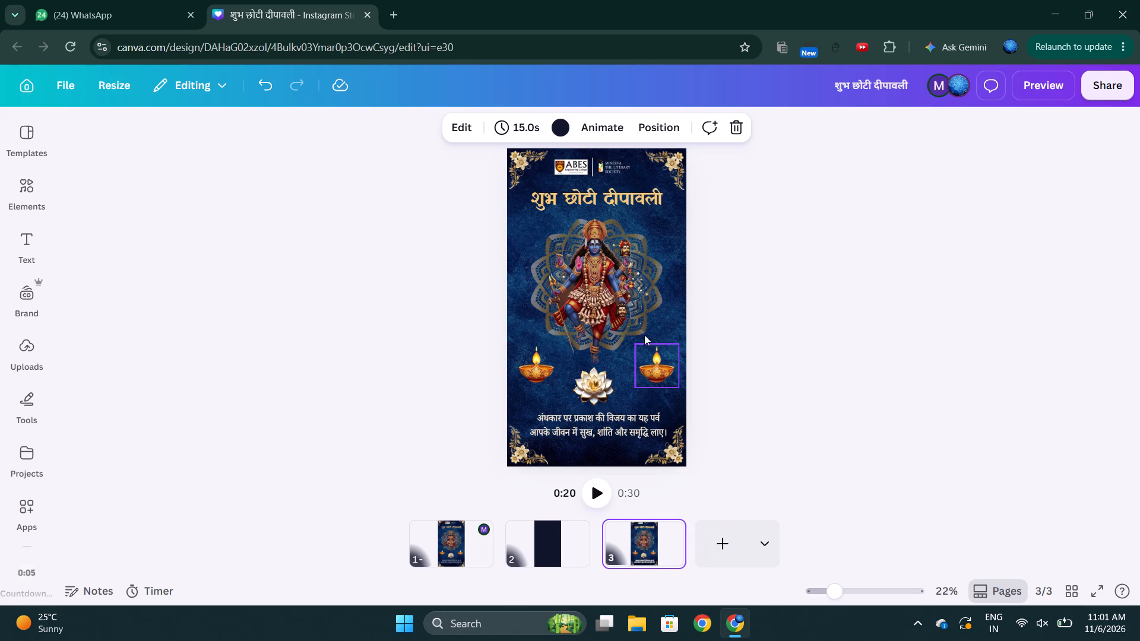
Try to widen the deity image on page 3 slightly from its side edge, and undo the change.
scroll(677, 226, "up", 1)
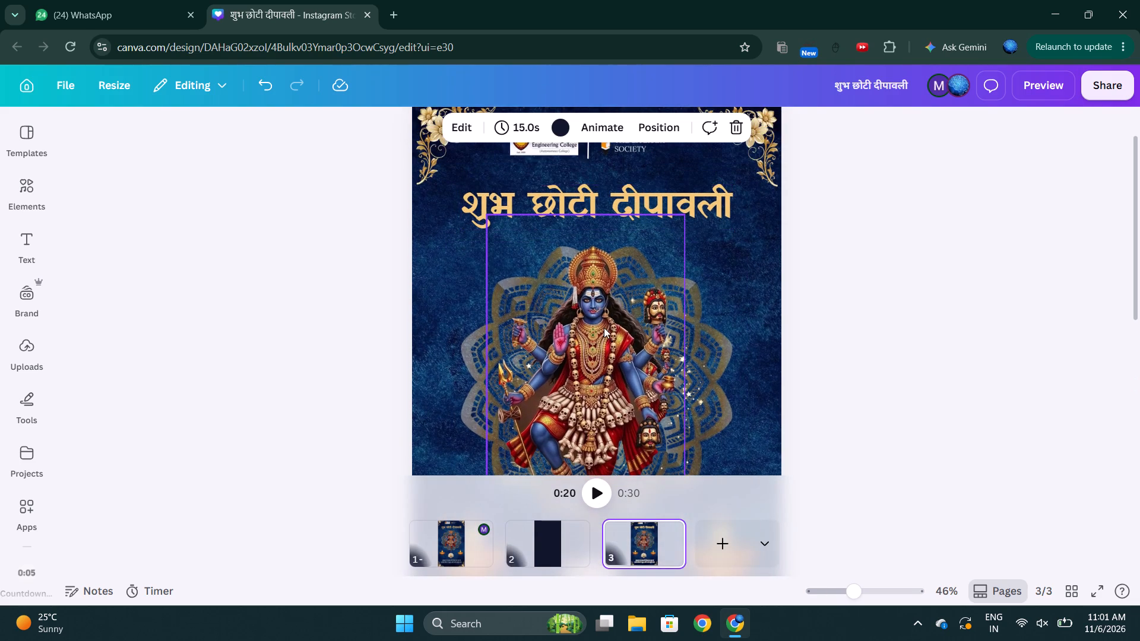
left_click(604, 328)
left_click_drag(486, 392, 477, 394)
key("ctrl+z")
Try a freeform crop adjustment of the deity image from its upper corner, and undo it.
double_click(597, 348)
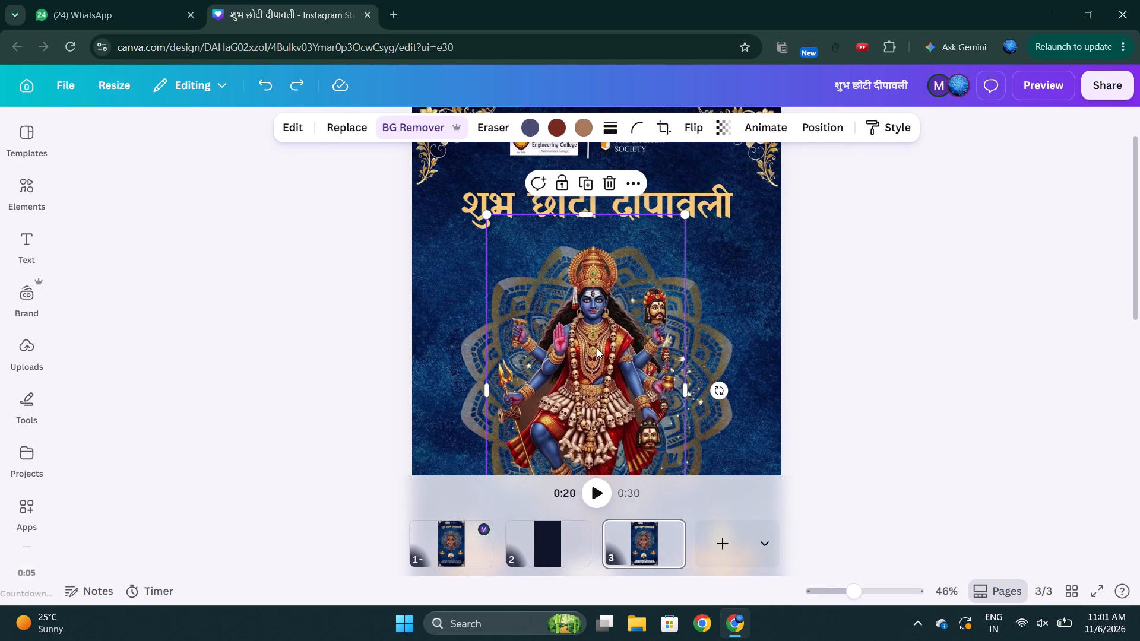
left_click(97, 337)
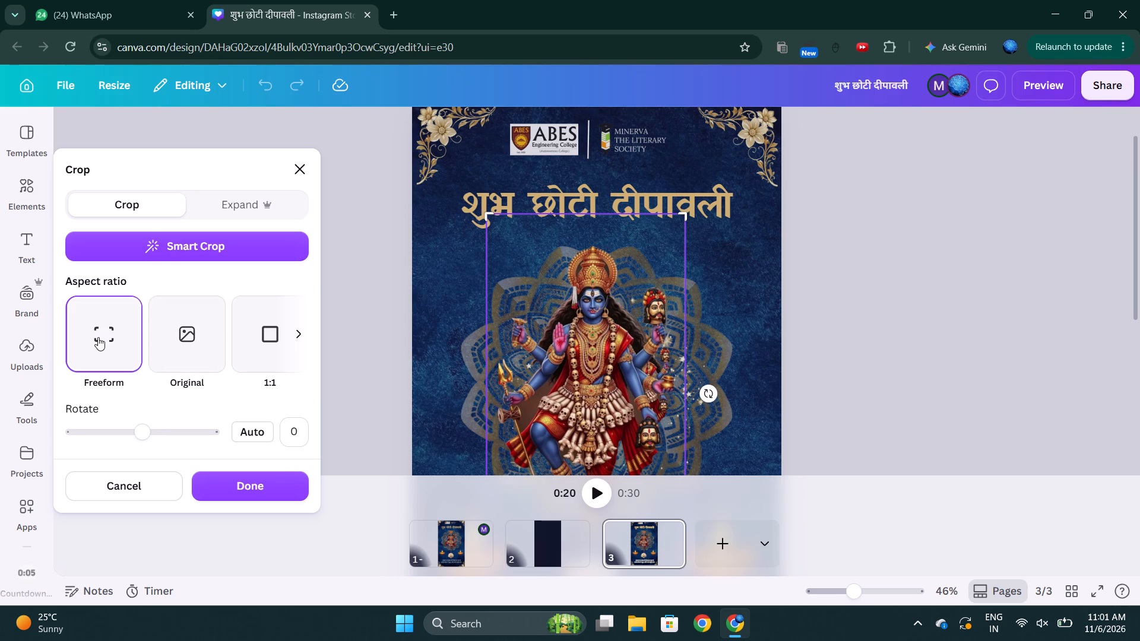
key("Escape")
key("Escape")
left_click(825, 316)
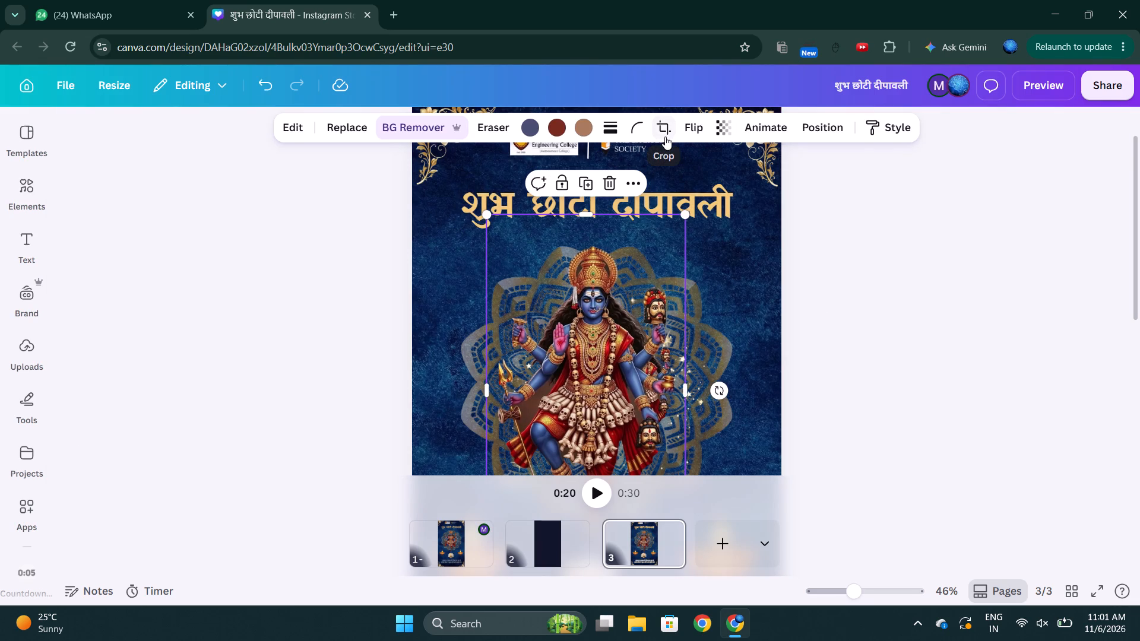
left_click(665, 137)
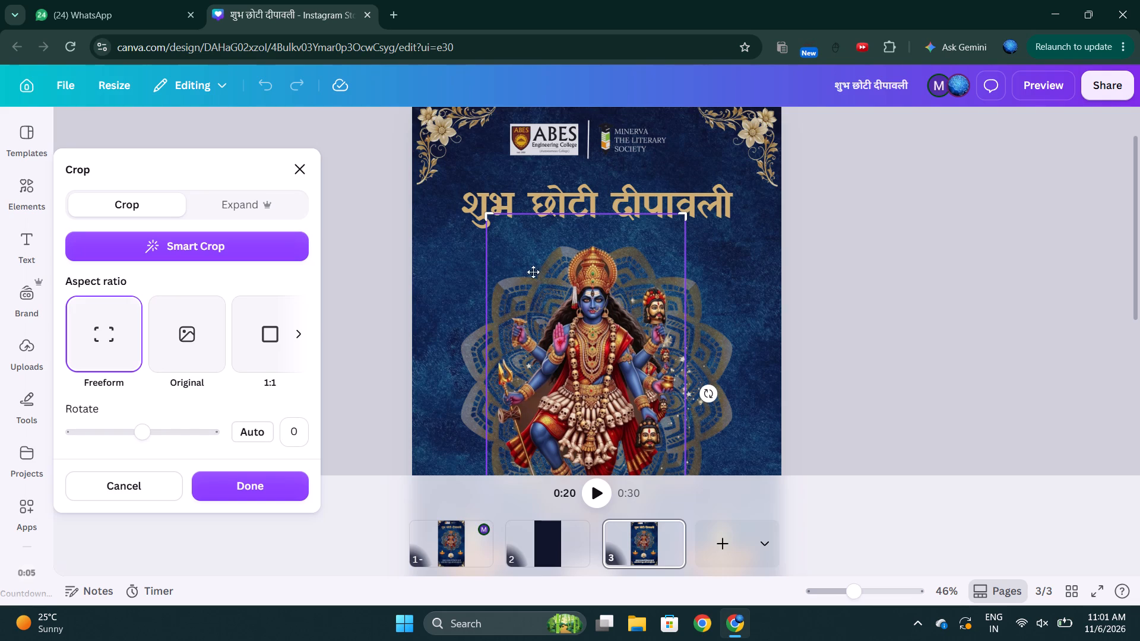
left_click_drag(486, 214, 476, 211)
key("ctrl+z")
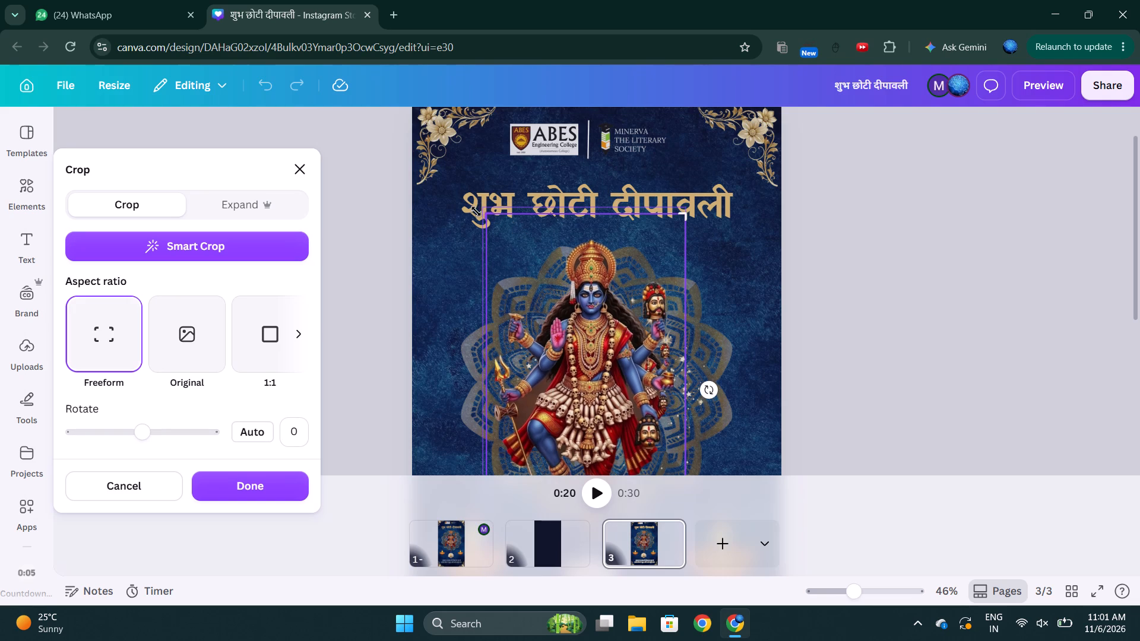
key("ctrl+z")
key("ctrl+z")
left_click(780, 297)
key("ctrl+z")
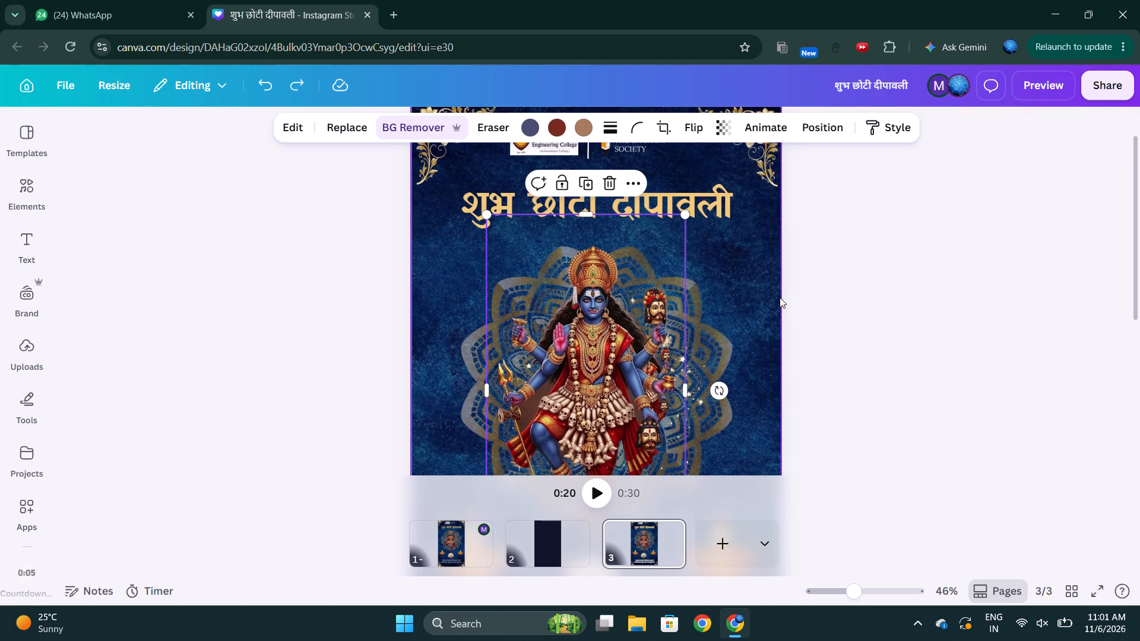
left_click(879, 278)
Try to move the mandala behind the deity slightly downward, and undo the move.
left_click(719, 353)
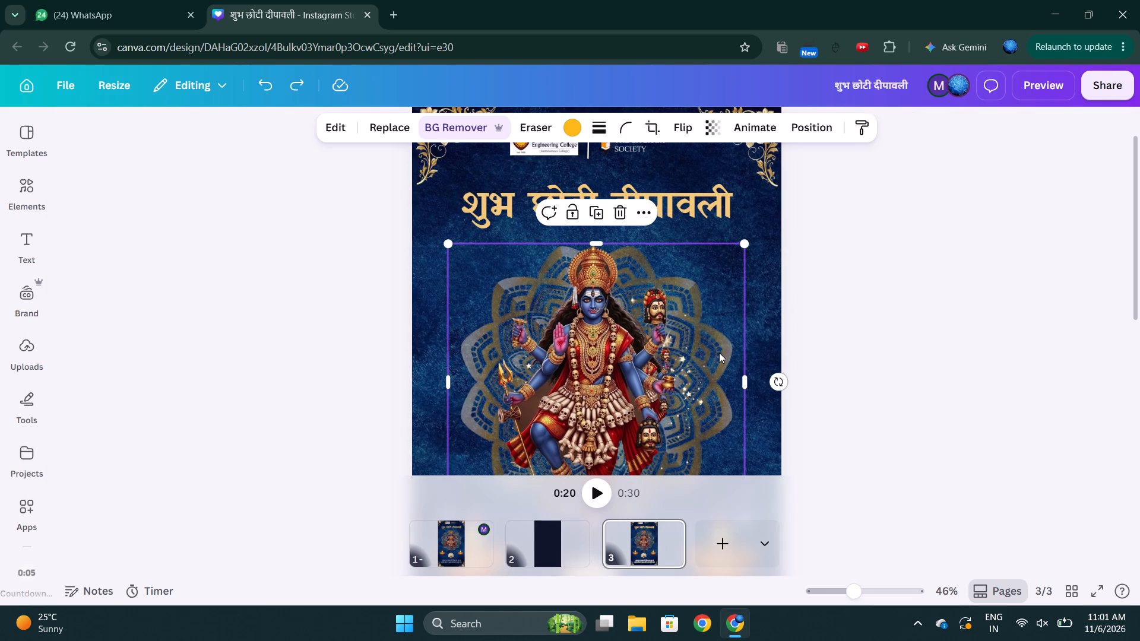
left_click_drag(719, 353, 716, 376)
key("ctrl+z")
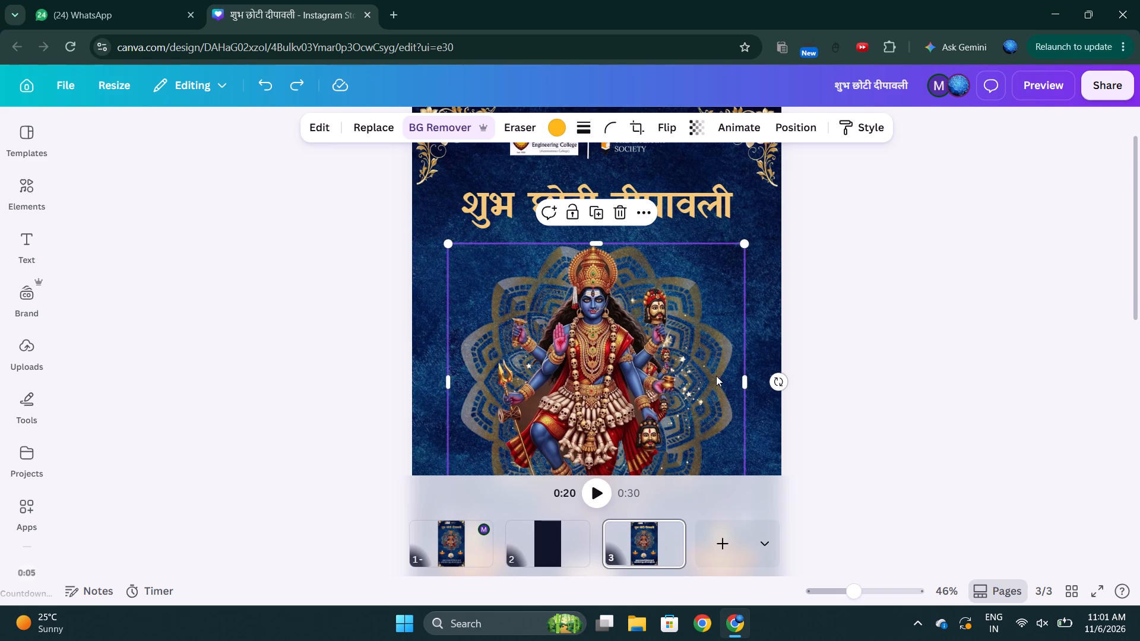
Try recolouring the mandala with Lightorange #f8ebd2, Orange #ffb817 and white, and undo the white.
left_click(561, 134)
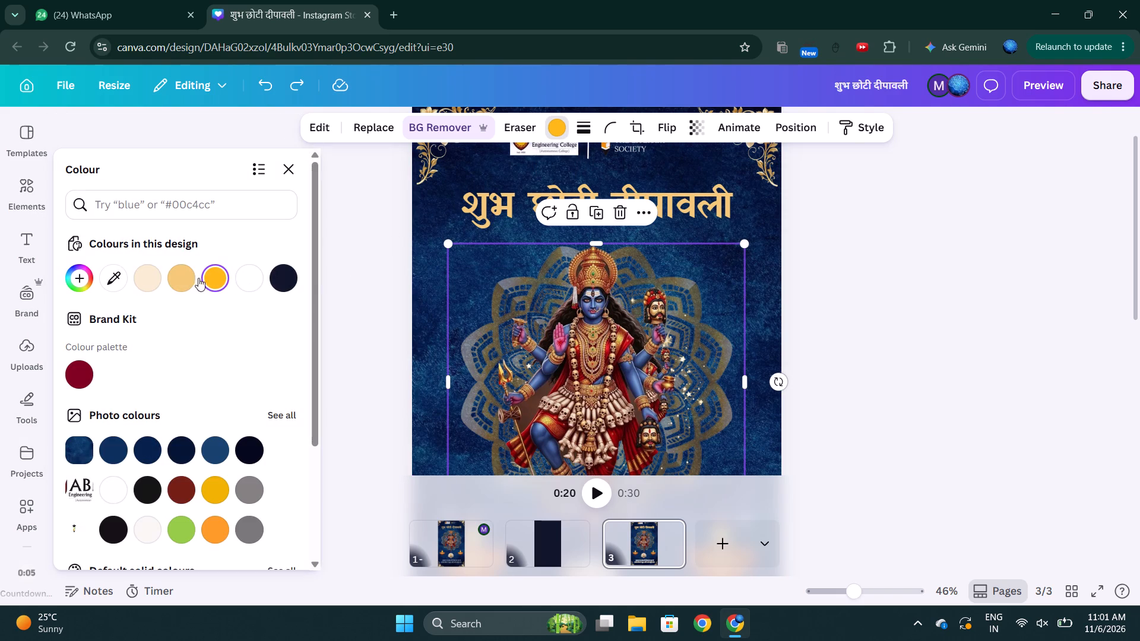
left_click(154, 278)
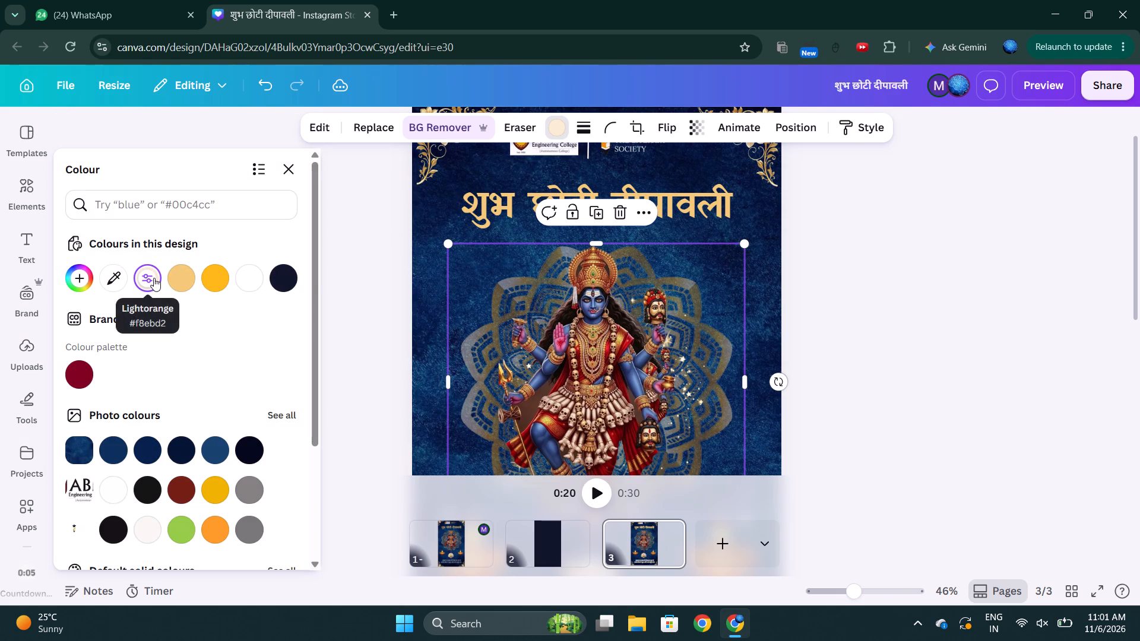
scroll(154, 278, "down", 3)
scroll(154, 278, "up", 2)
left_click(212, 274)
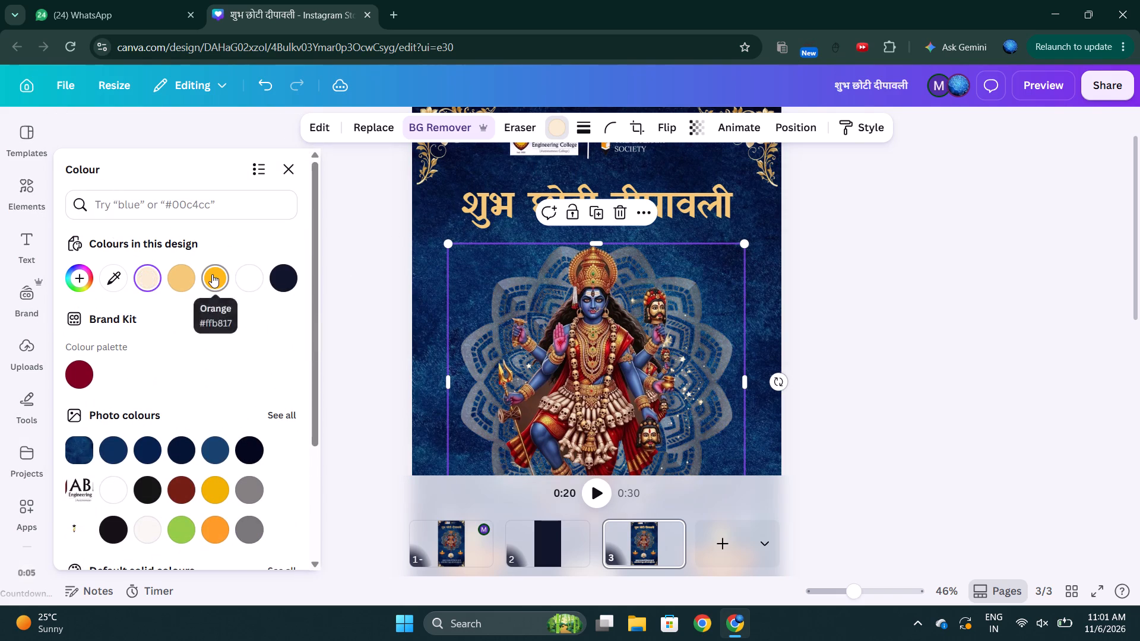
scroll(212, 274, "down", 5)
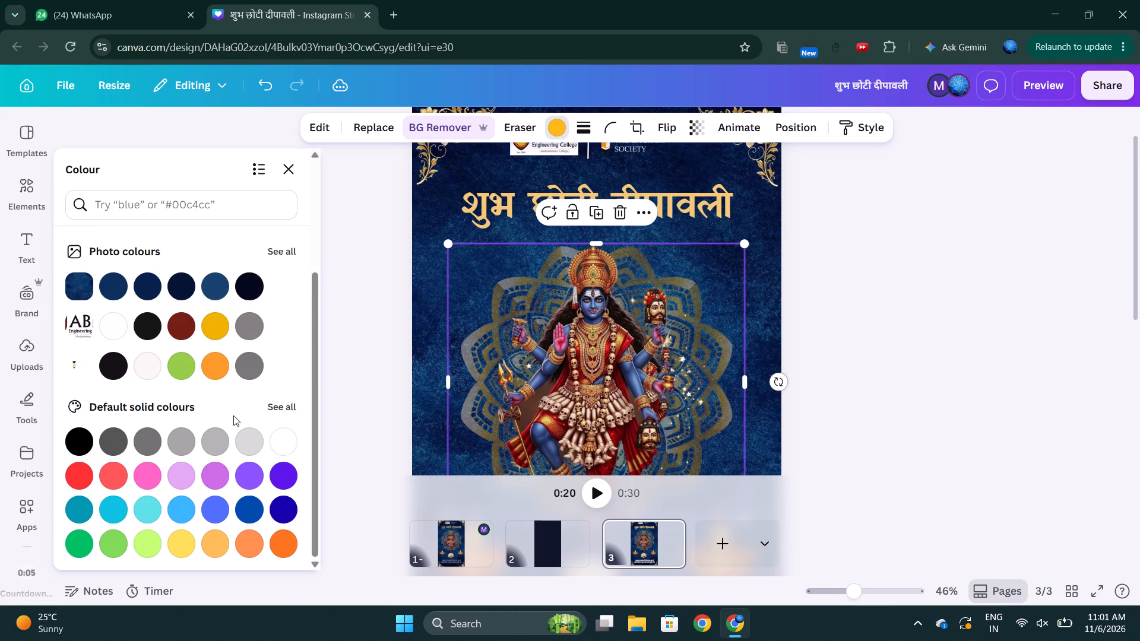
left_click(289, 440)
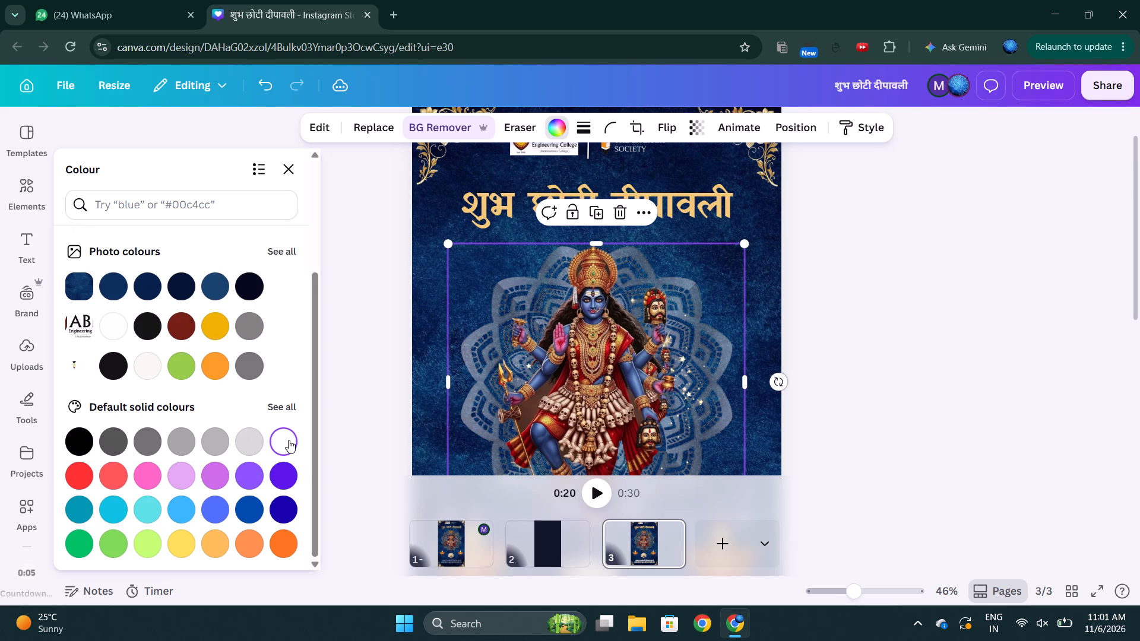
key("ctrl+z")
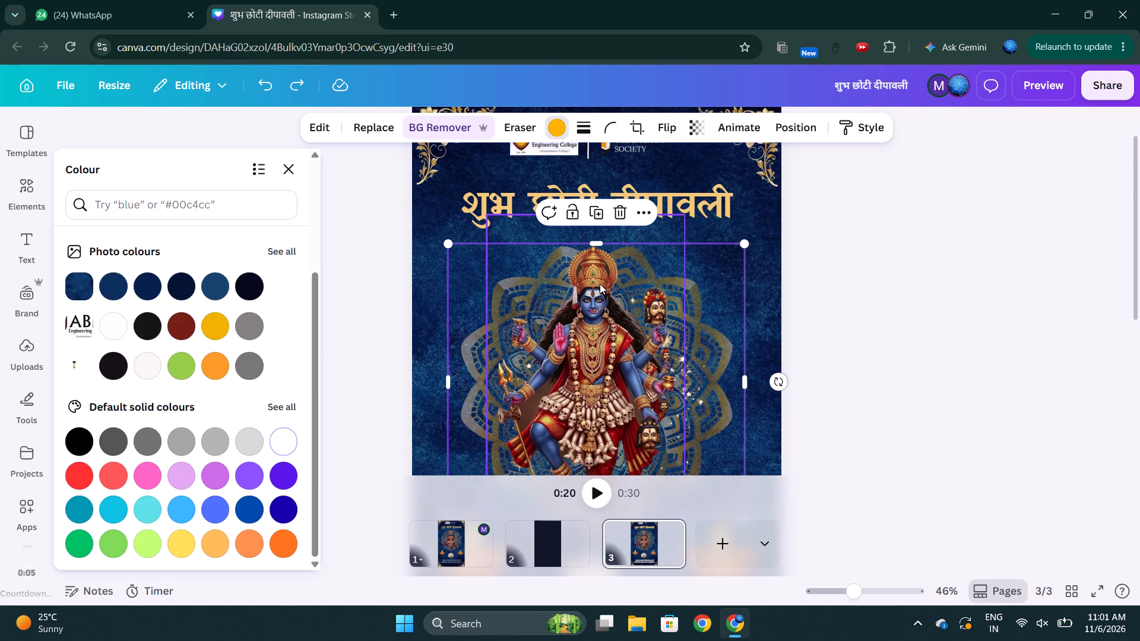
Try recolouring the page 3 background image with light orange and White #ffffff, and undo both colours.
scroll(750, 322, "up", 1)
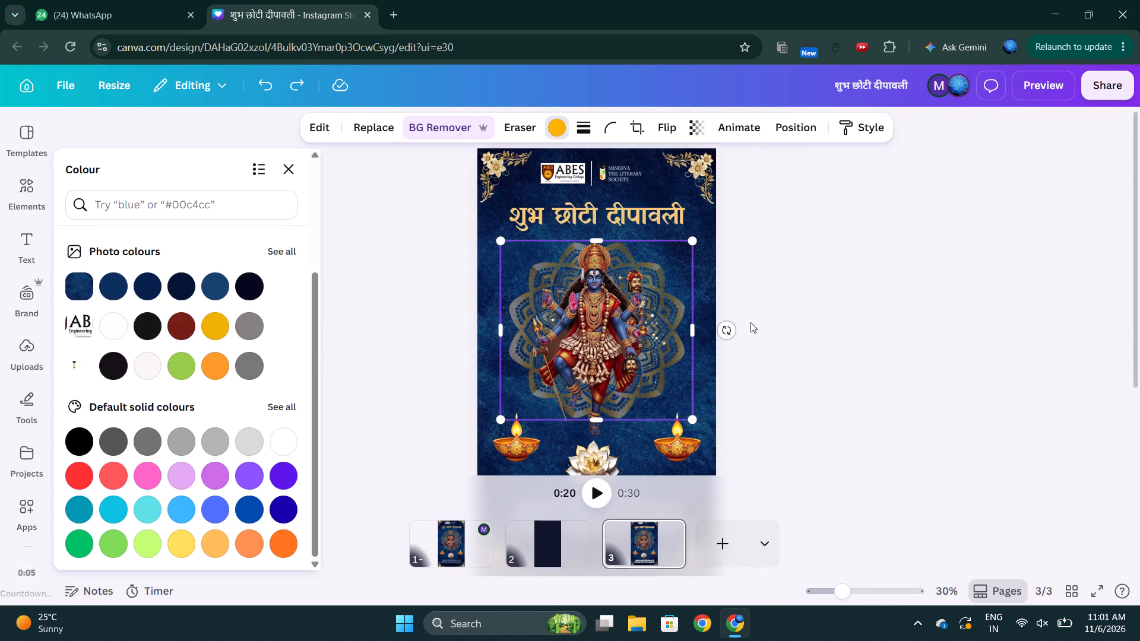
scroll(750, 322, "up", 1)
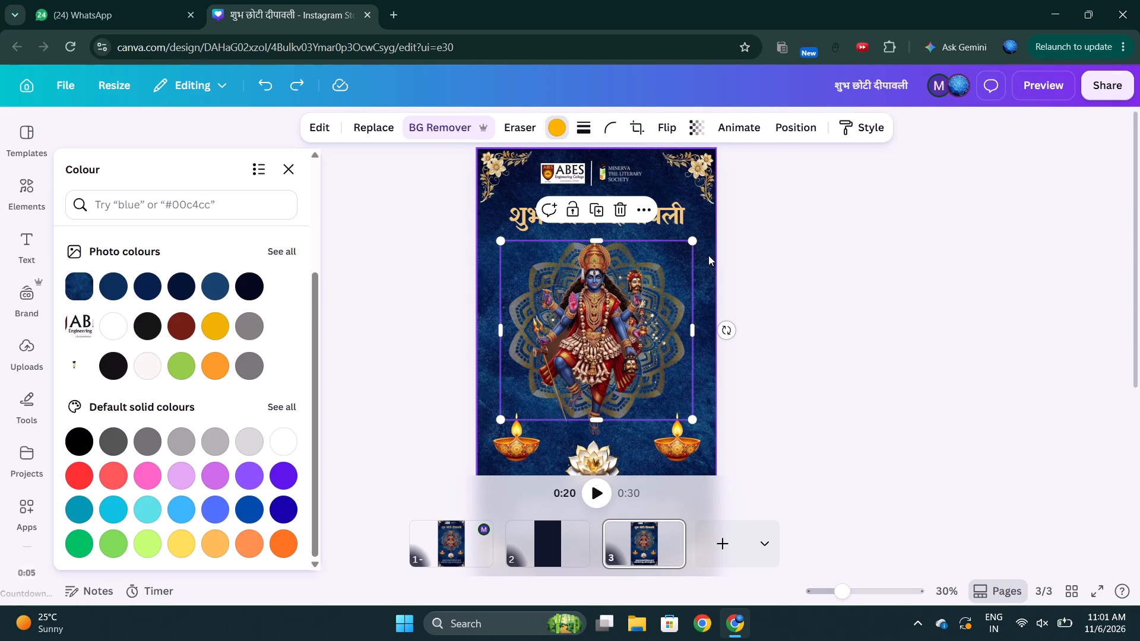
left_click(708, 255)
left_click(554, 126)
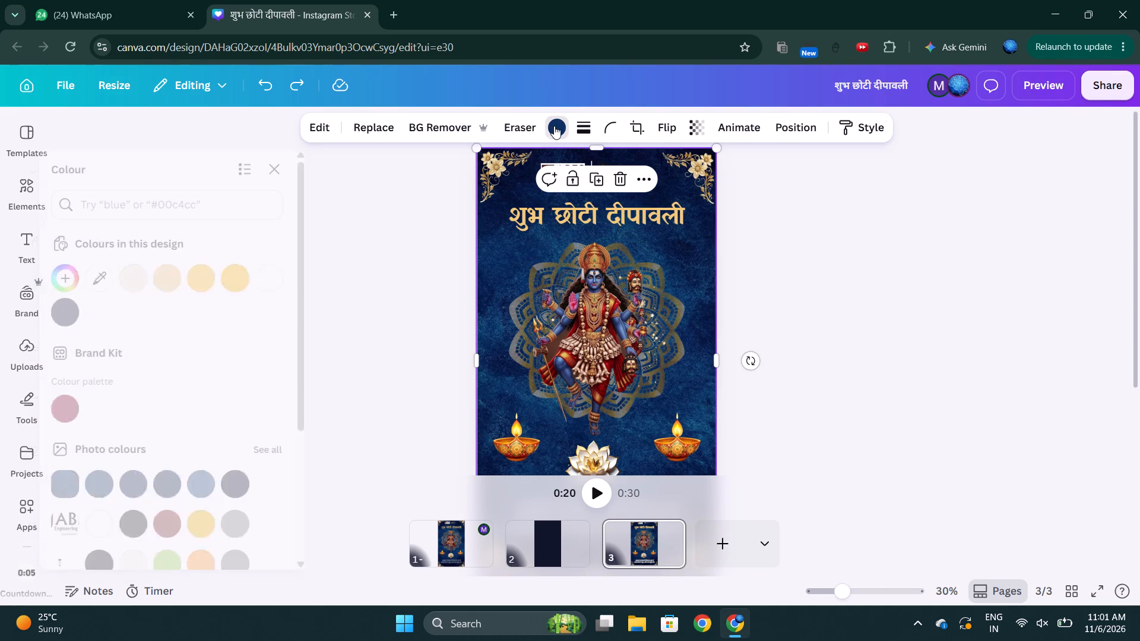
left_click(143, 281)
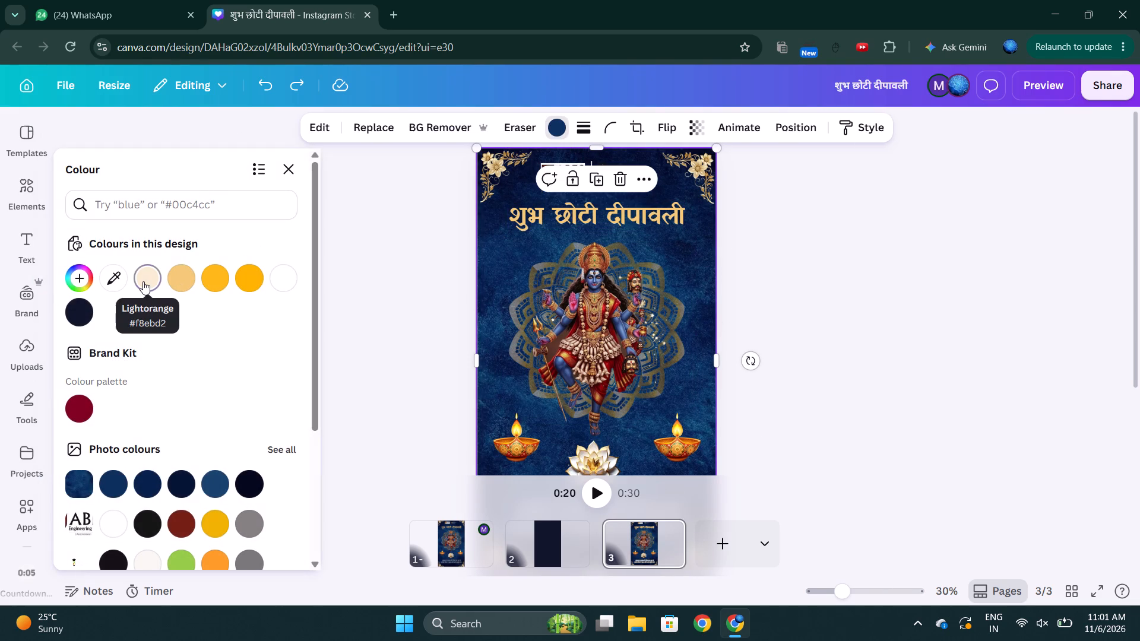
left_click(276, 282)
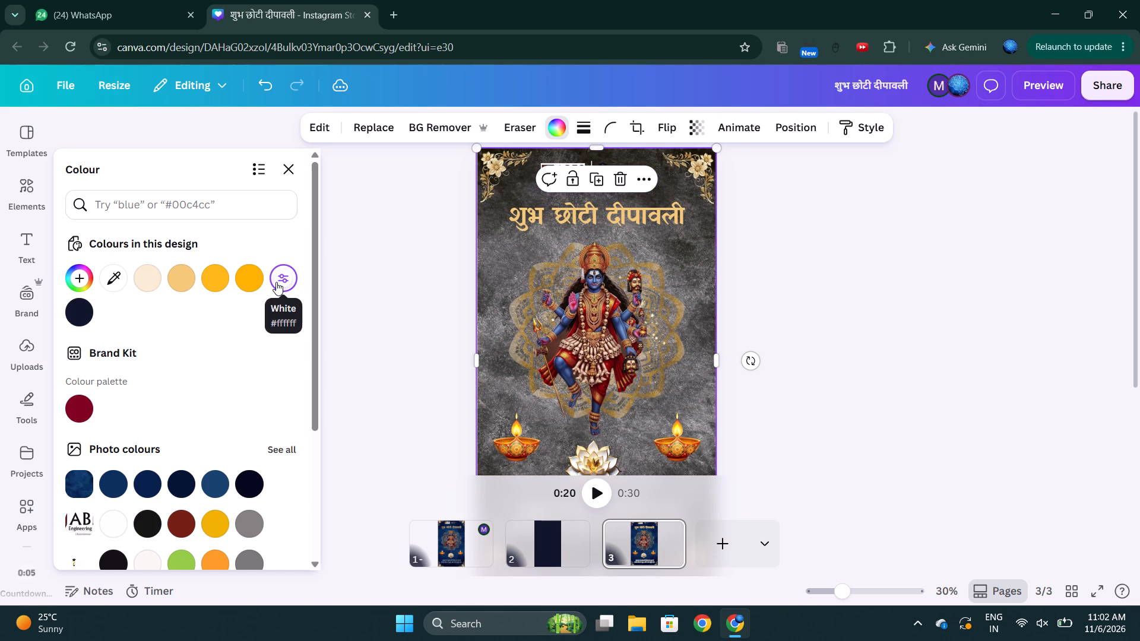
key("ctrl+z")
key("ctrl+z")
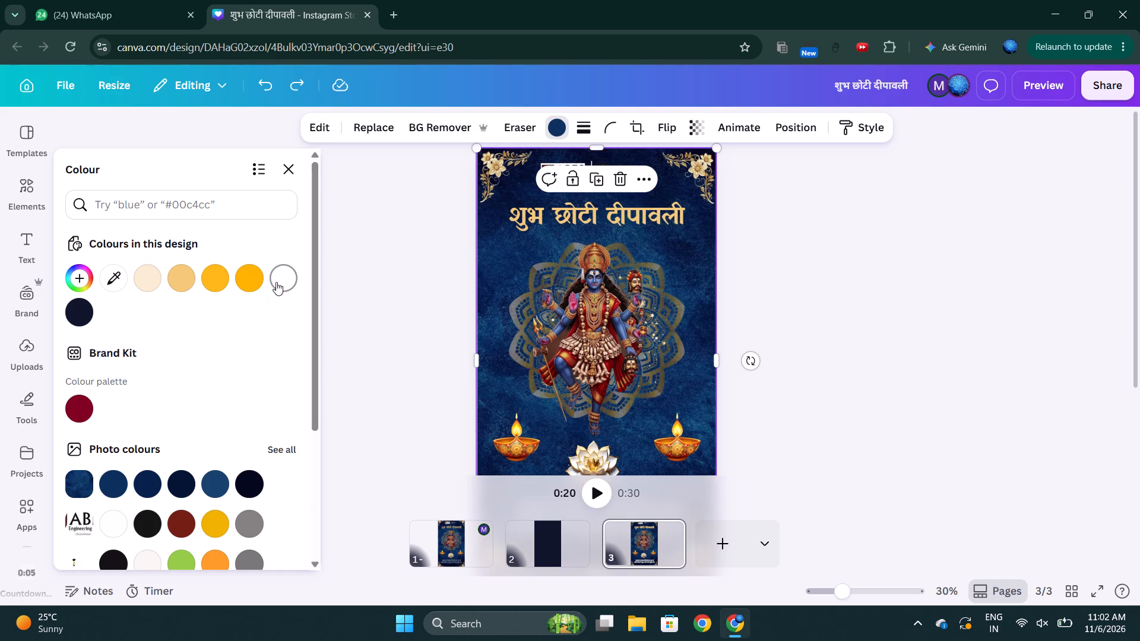
Look over pages 3 and 2, then browse the page editing options, apps and brand kit for design resources.
scroll(424, 319, "down", 5)
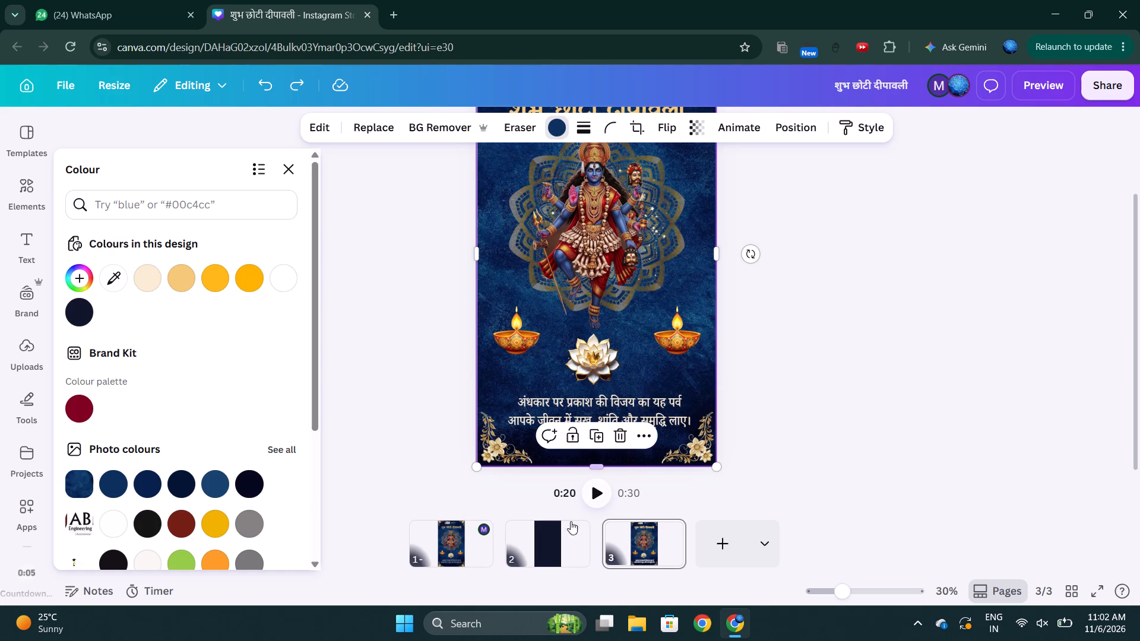
left_click(550, 544)
scroll(560, 353, "up", 1)
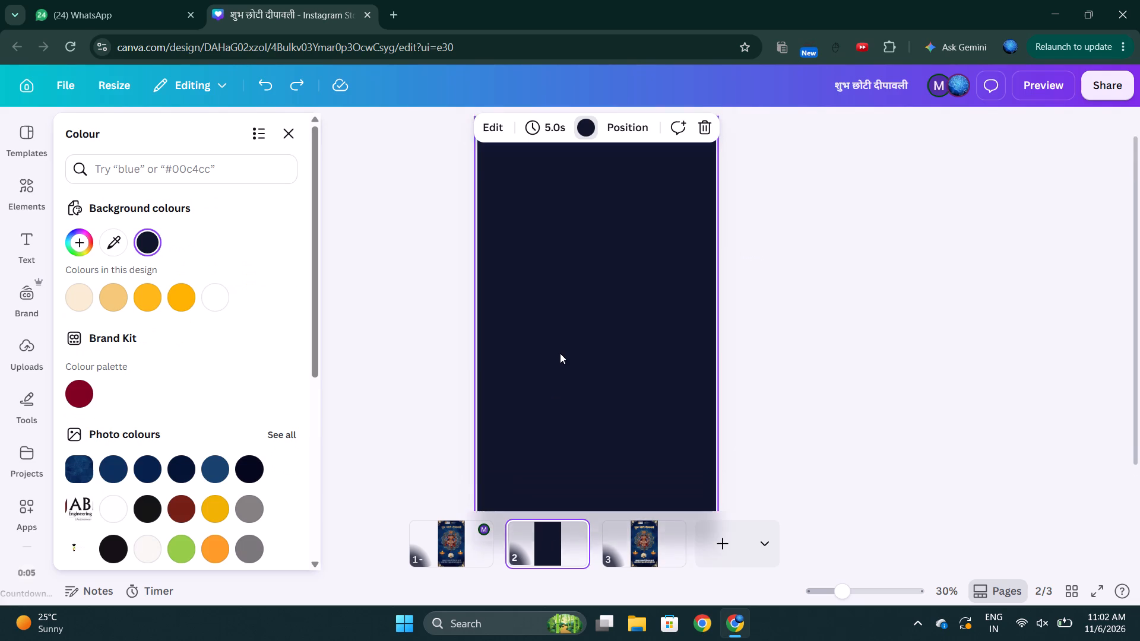
scroll(560, 353, "up", 1)
left_click(495, 128)
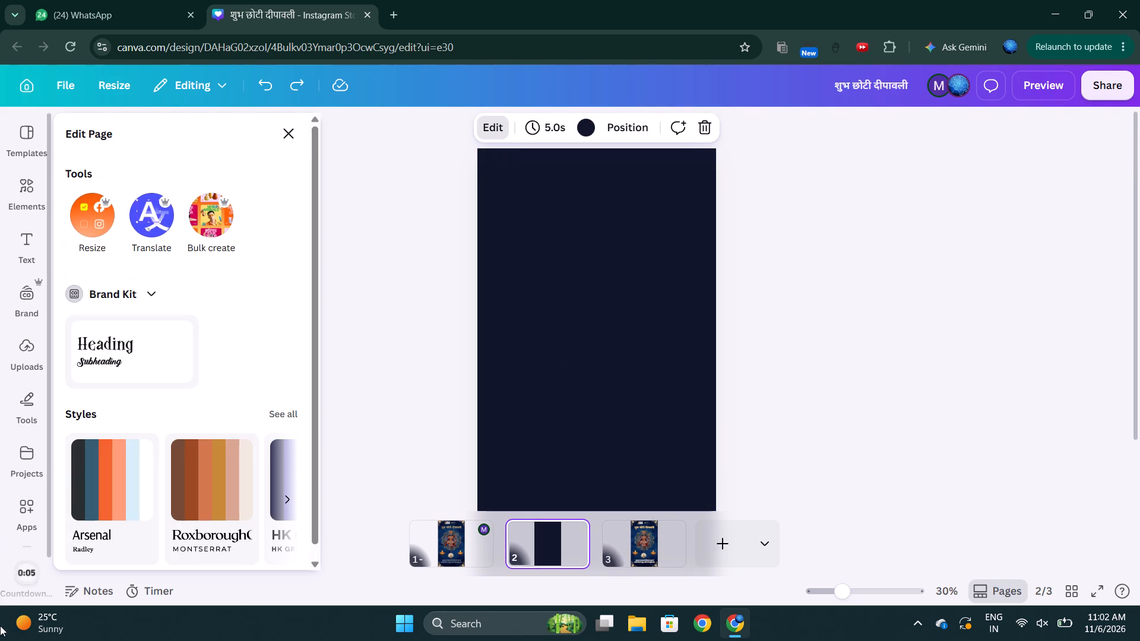
left_click(27, 492)
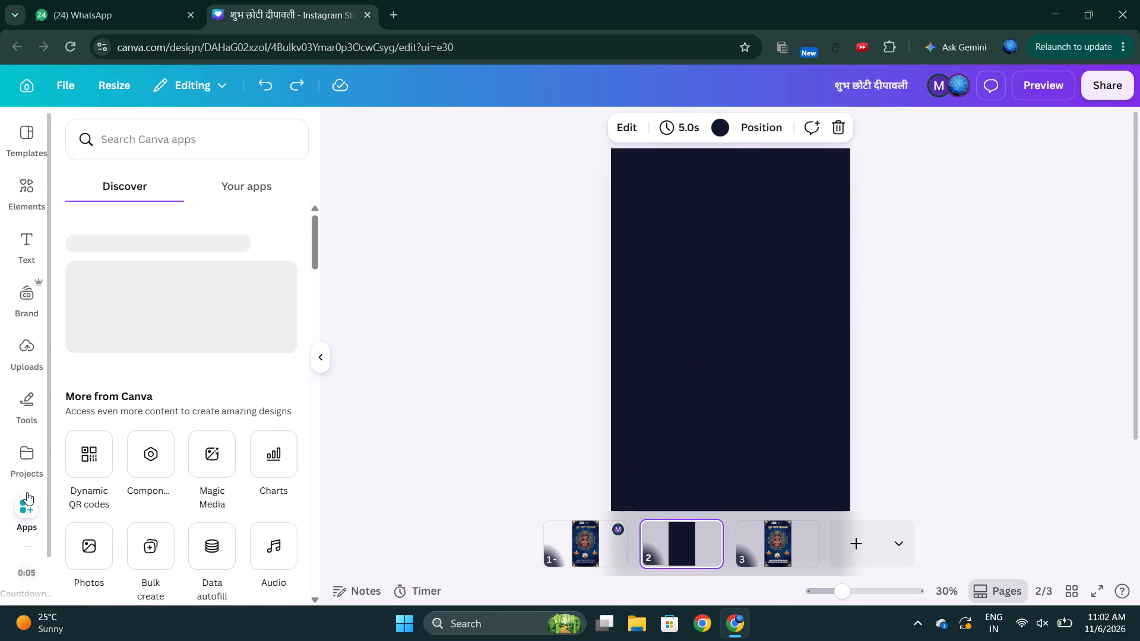
scroll(56, 417, "down", 9)
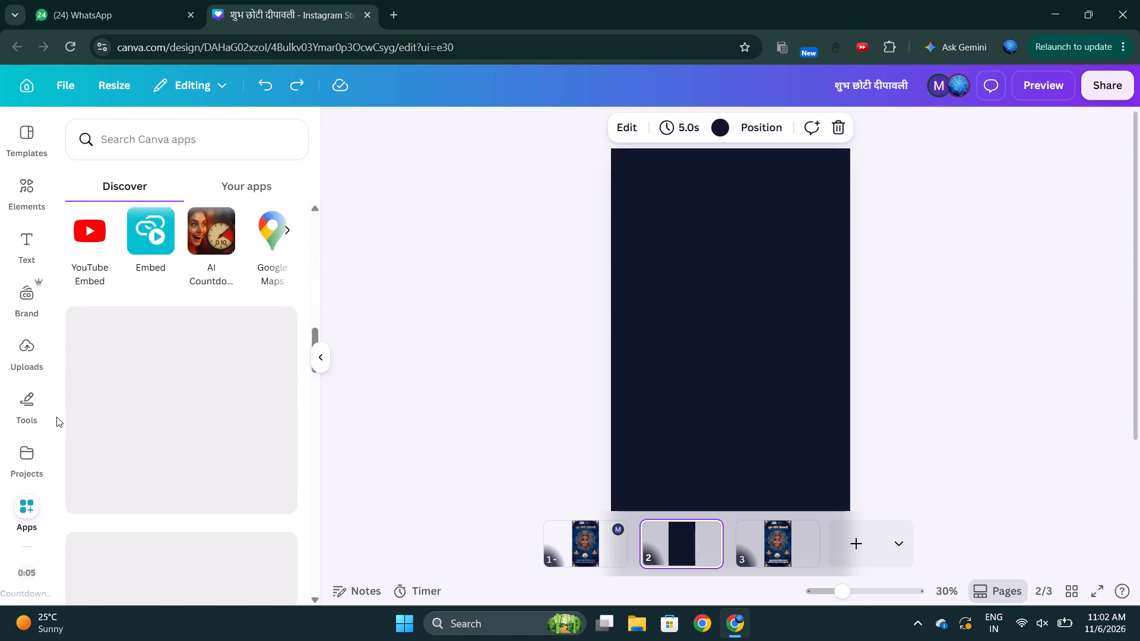
scroll(49, 455, "up", 3)
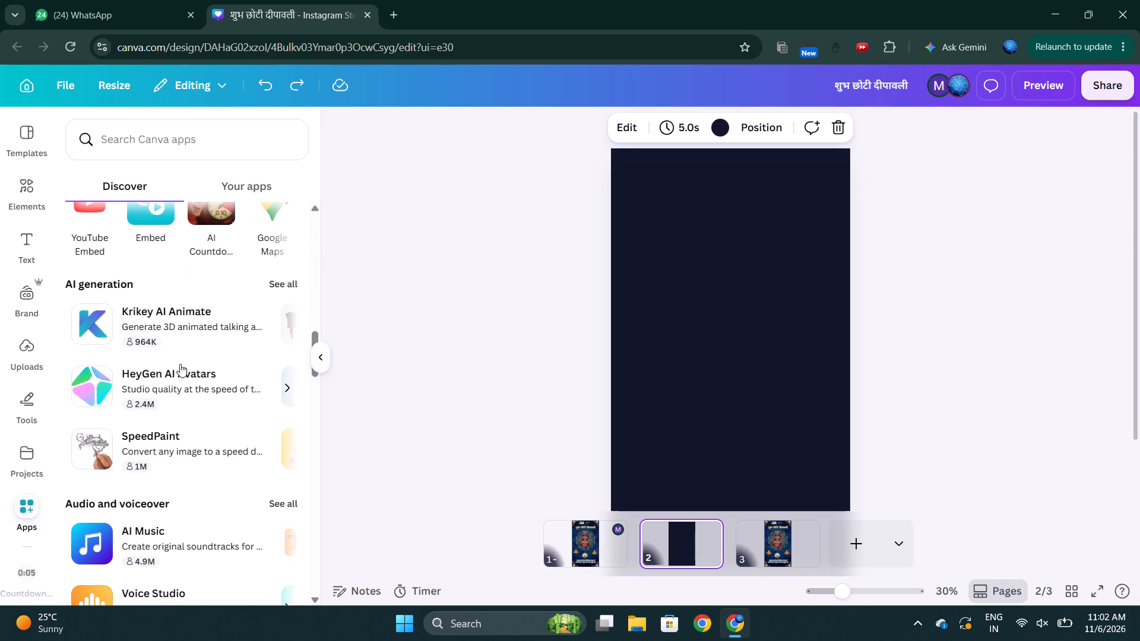
scroll(180, 364, "up", 8)
left_click(29, 284)
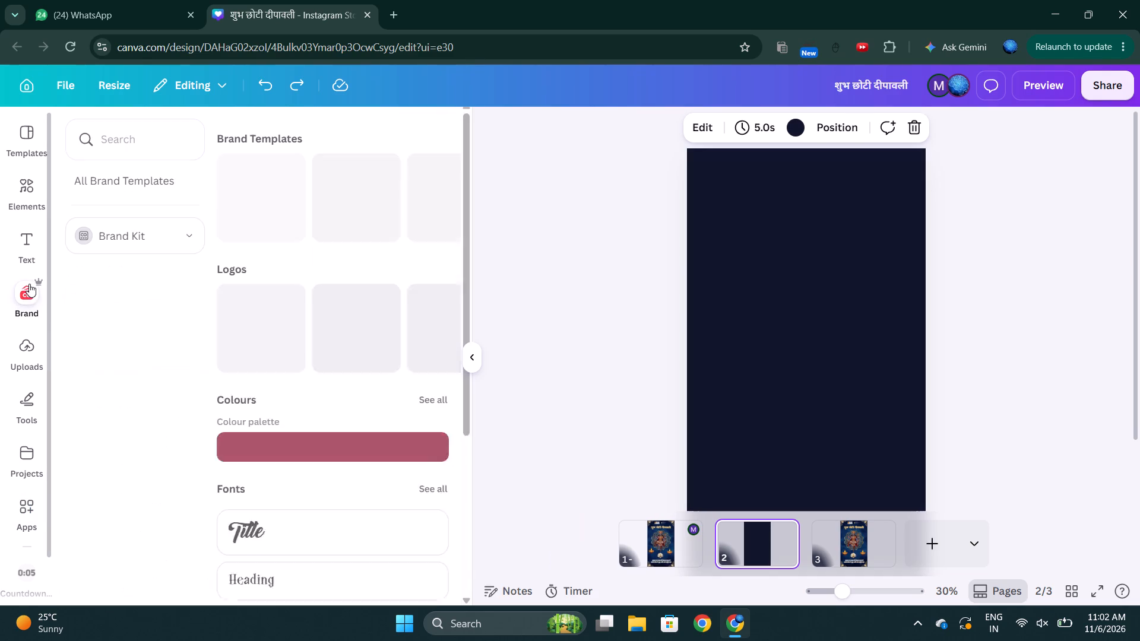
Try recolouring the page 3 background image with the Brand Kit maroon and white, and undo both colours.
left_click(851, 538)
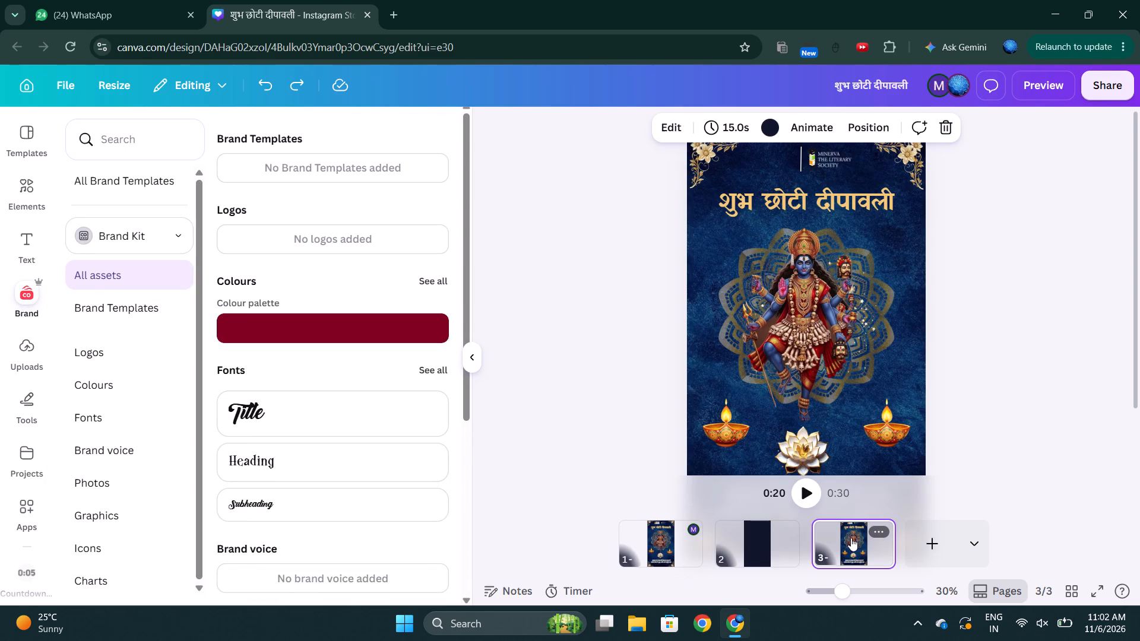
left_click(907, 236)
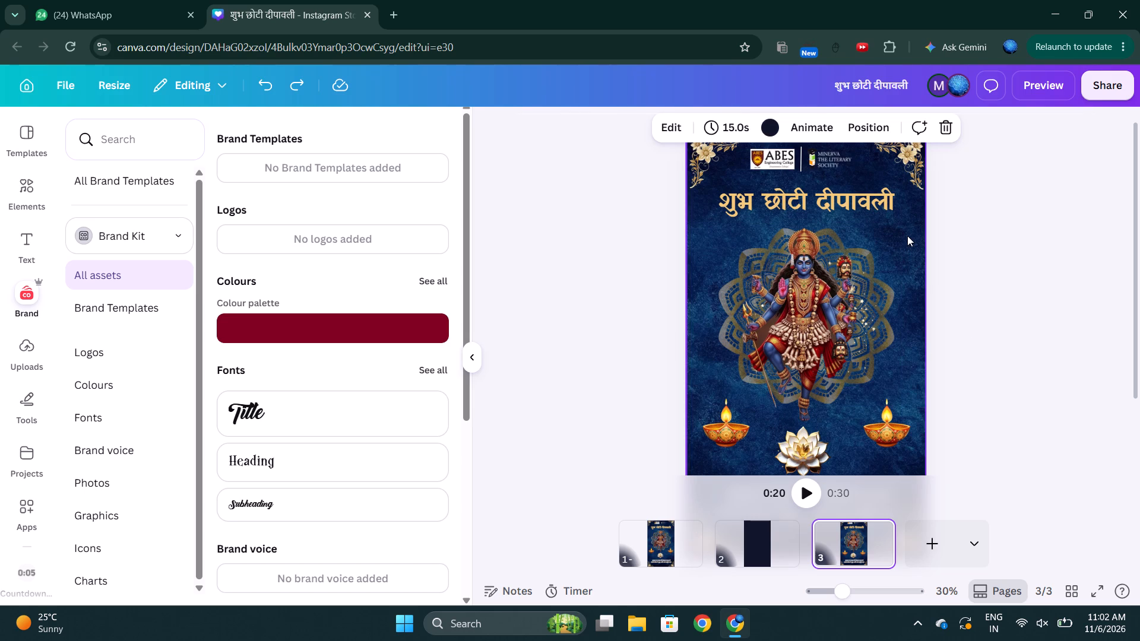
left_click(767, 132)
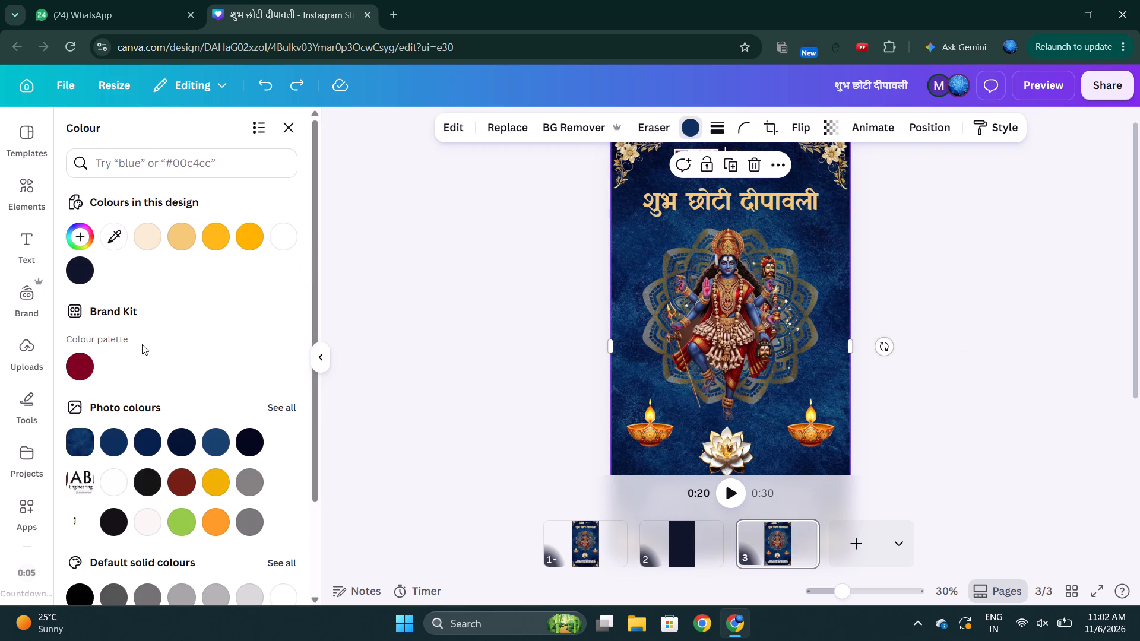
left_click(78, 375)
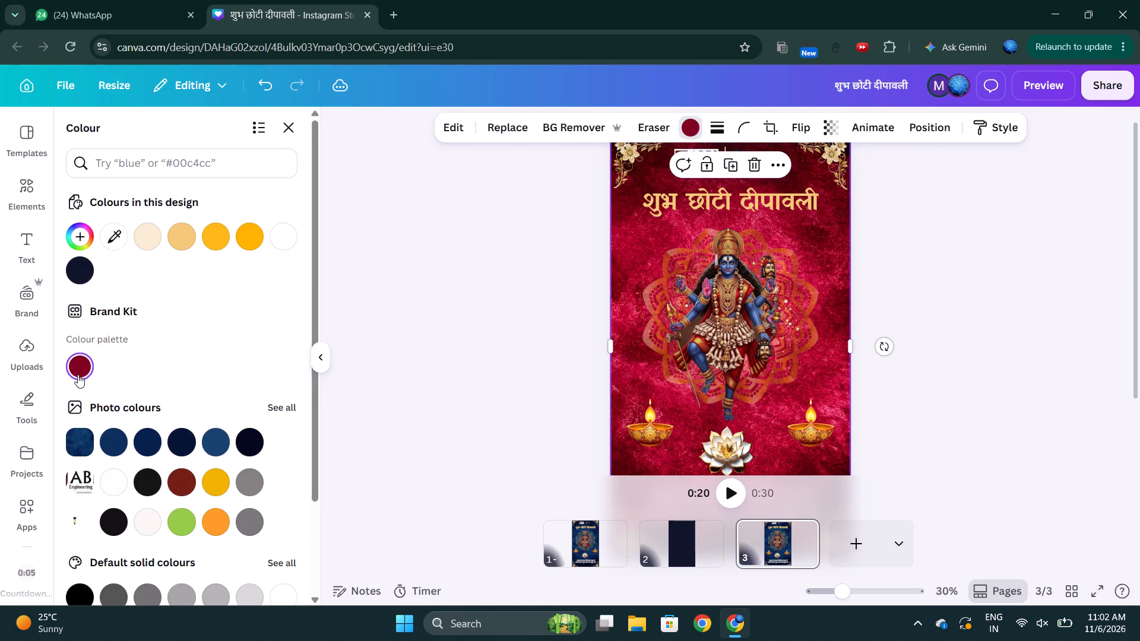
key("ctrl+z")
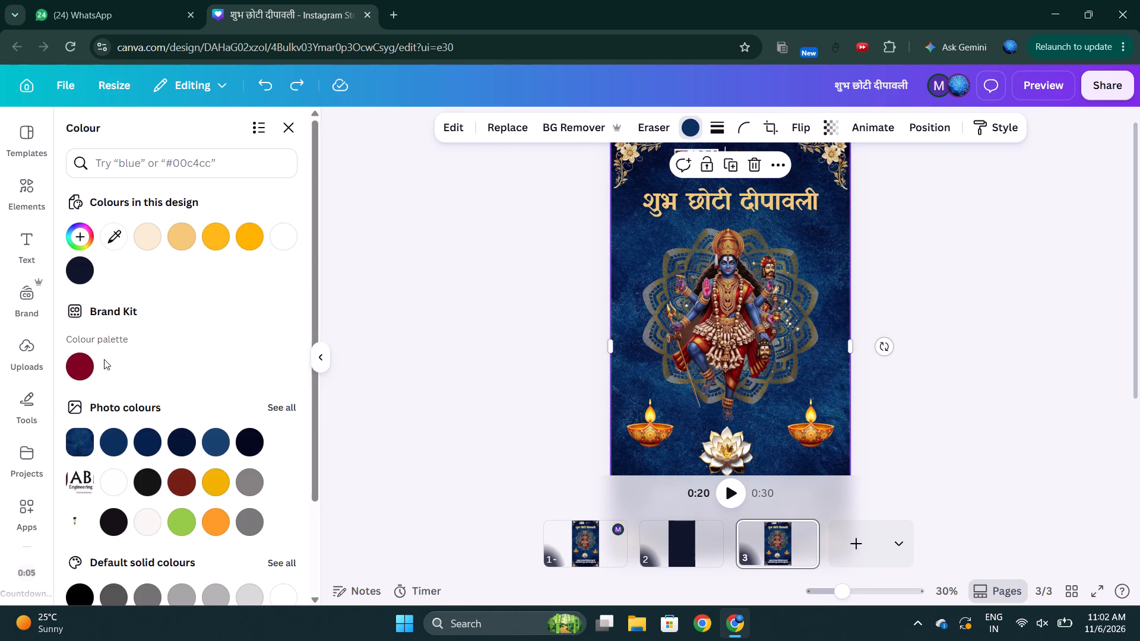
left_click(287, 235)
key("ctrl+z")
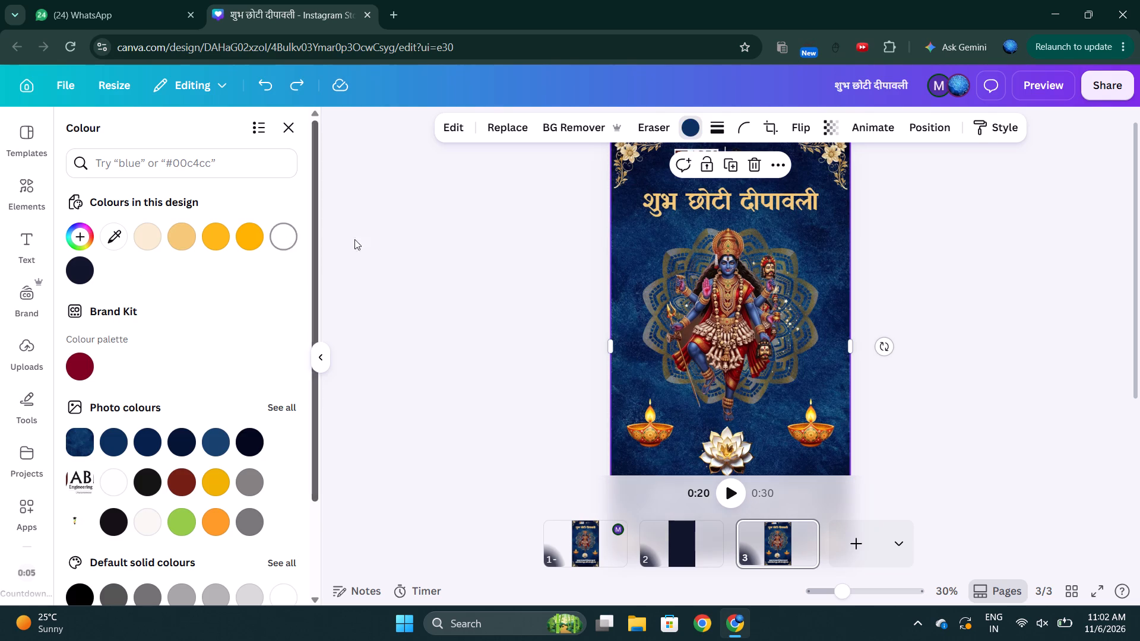
Search the design templates for "diwali".
left_click(30, 176)
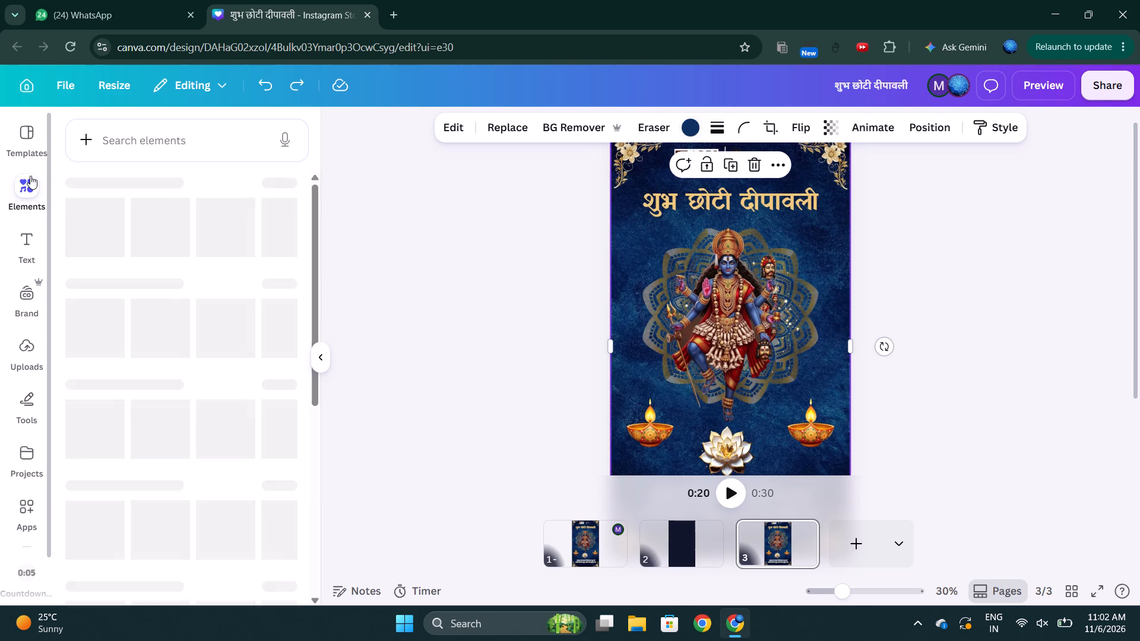
left_click(10, 146)
left_click(136, 145)
type("diwali")
key("Return")
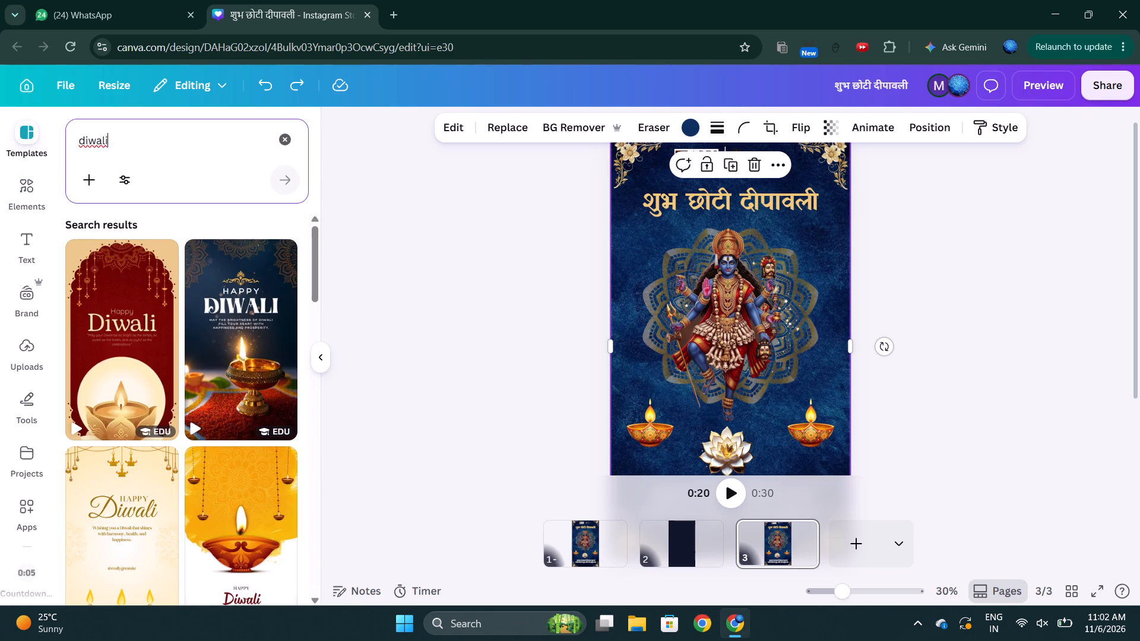
Browse the Diwali story templates for a suitable traditional deity design to use as reference.
scroll(146, 341, "down", 4)
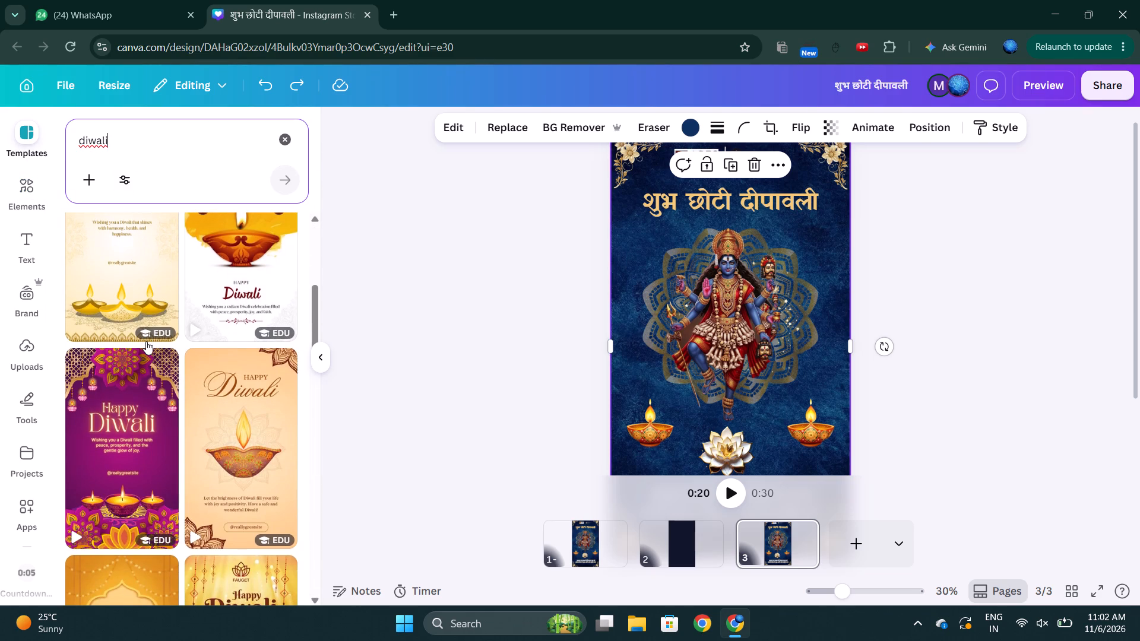
scroll(146, 341, "down", 2)
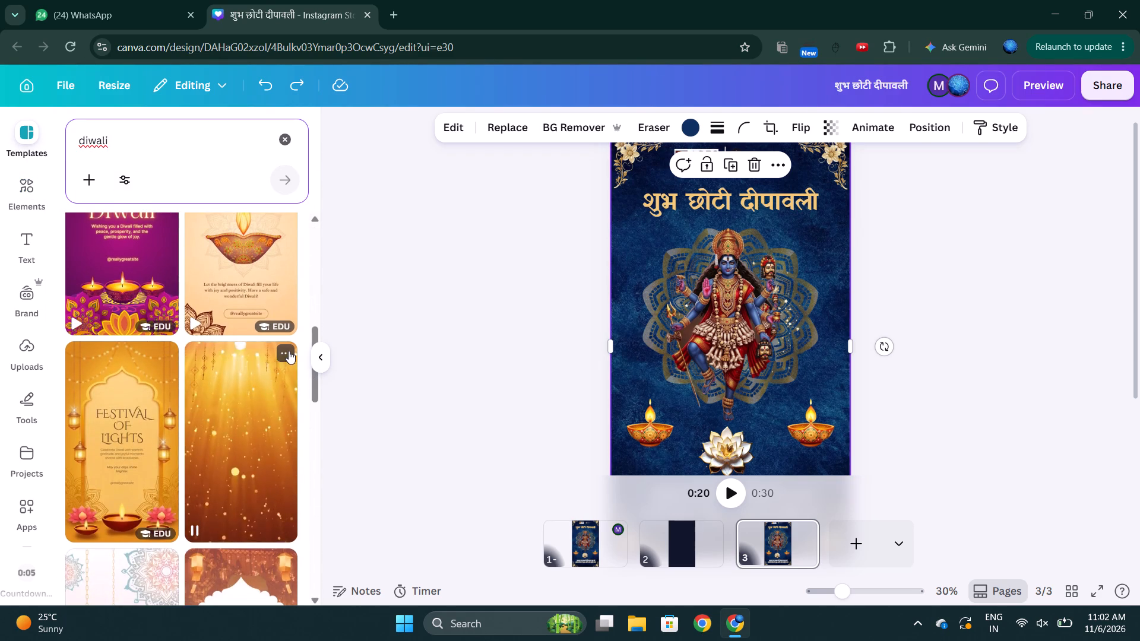
scroll(283, 242, "up", 2)
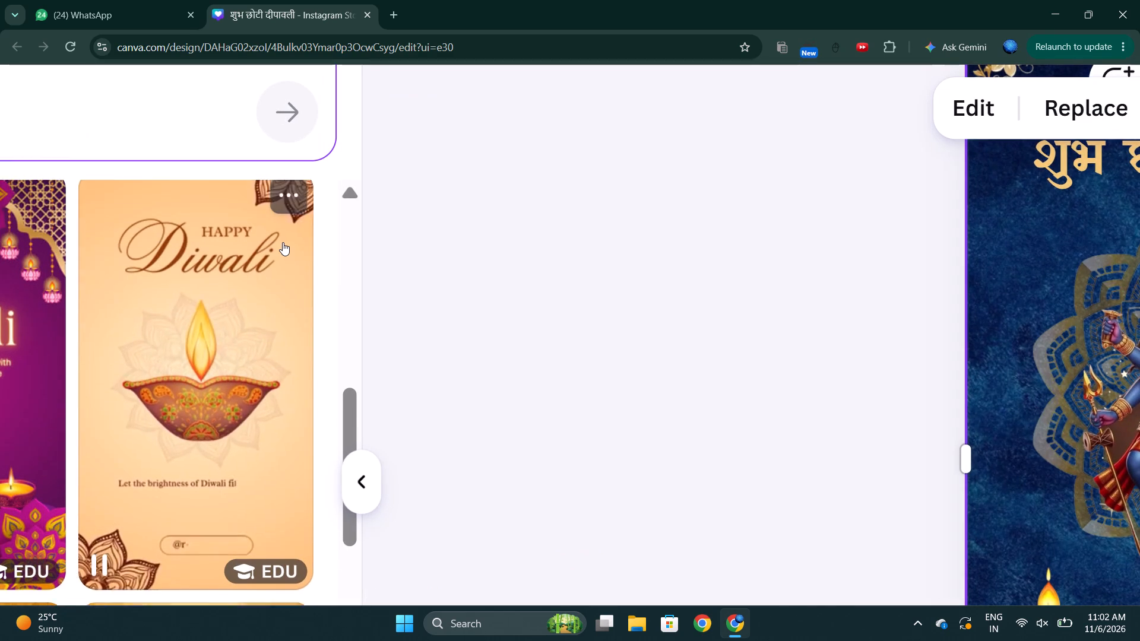
scroll(283, 242, "up", 1)
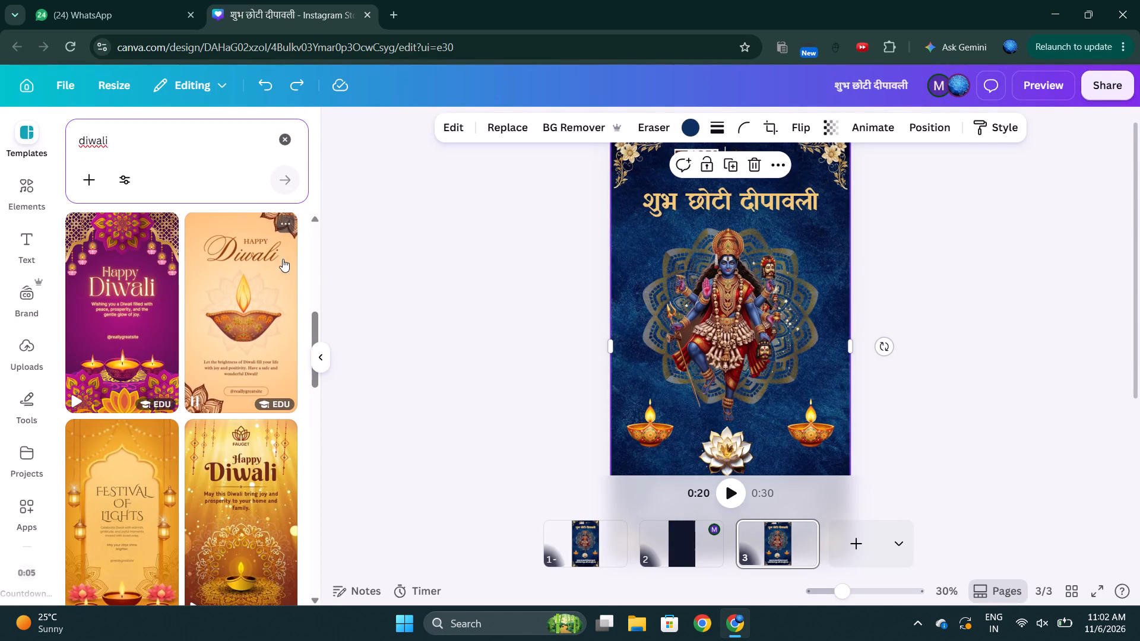
scroll(285, 307, "down", 3)
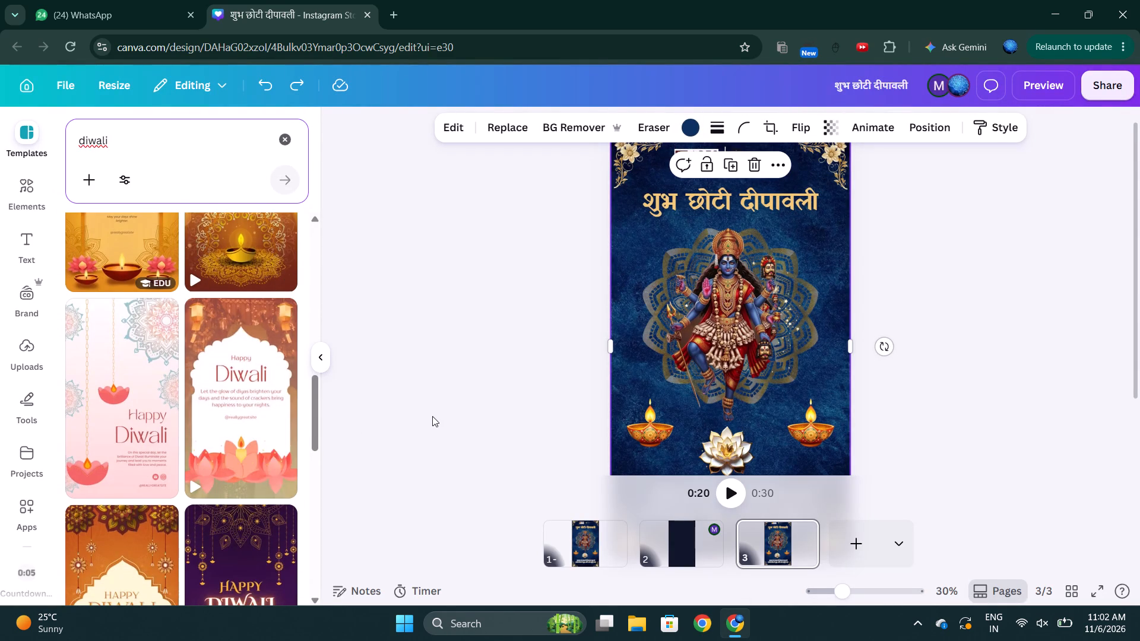
scroll(224, 434, "down", 5)
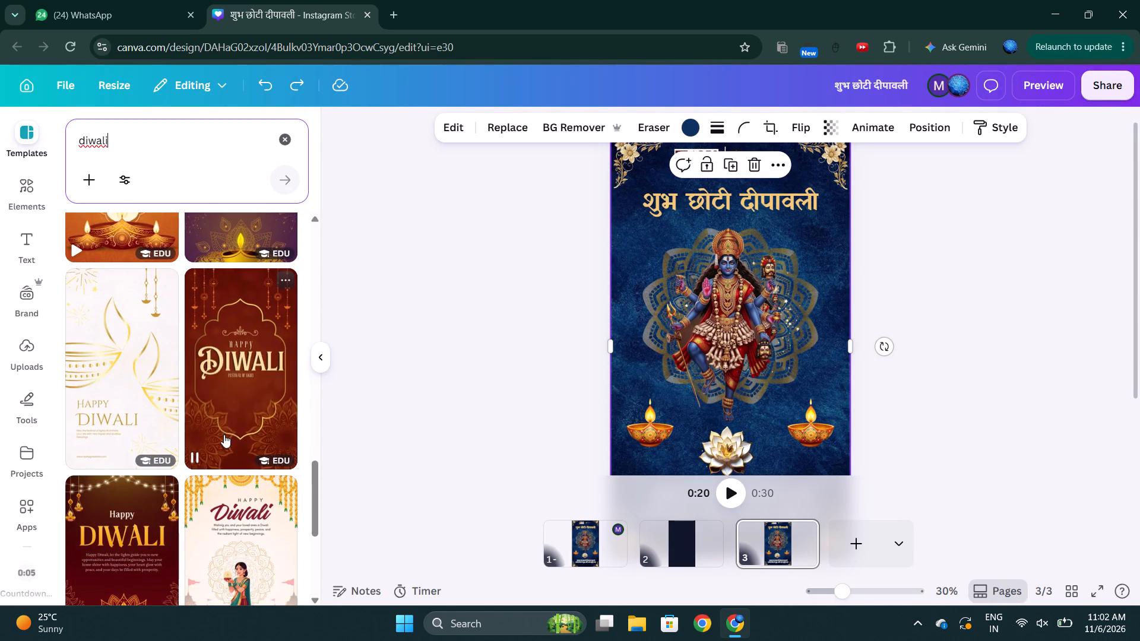
scroll(224, 434, "down", 3)
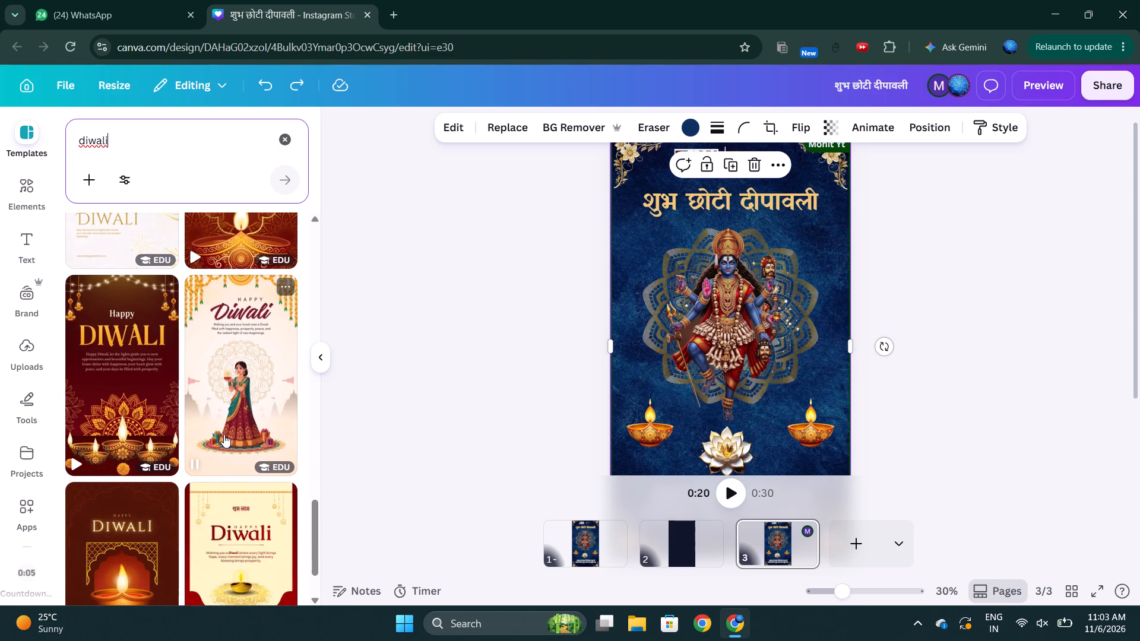
scroll(470, 389, "up", 1)
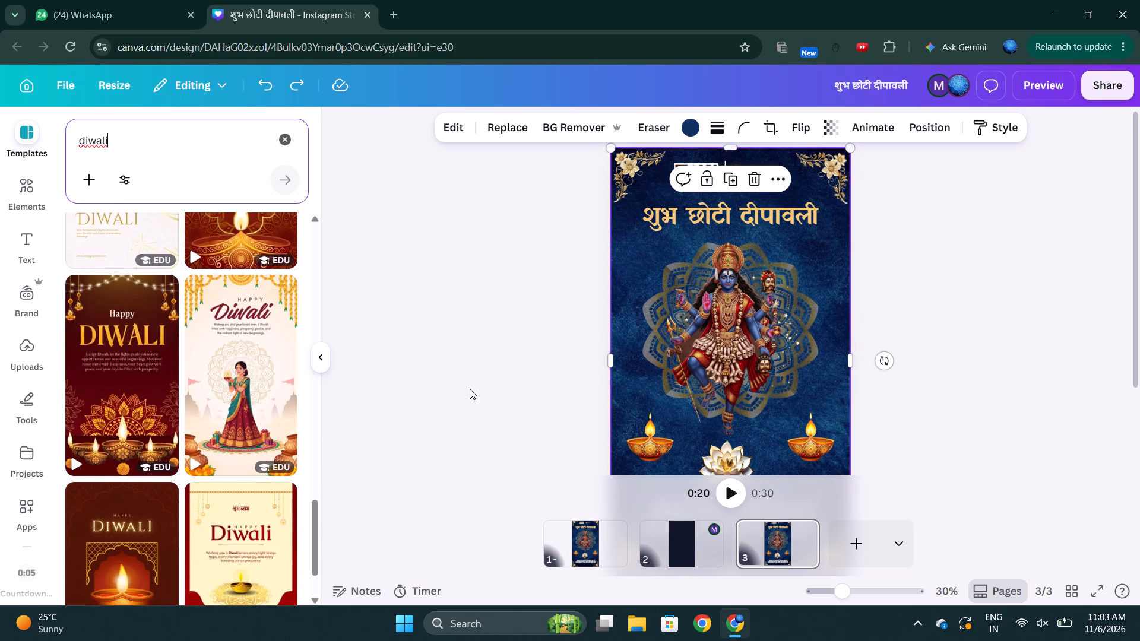
scroll(470, 389, "up", 1)
scroll(214, 420, "down", 2)
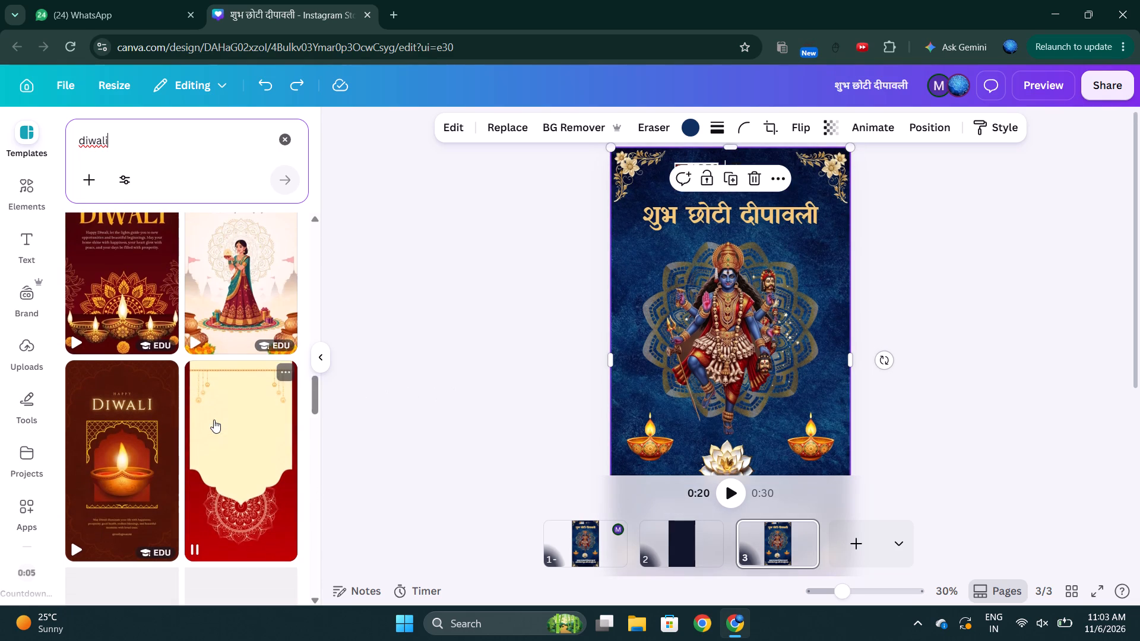
scroll(214, 420, "down", 3)
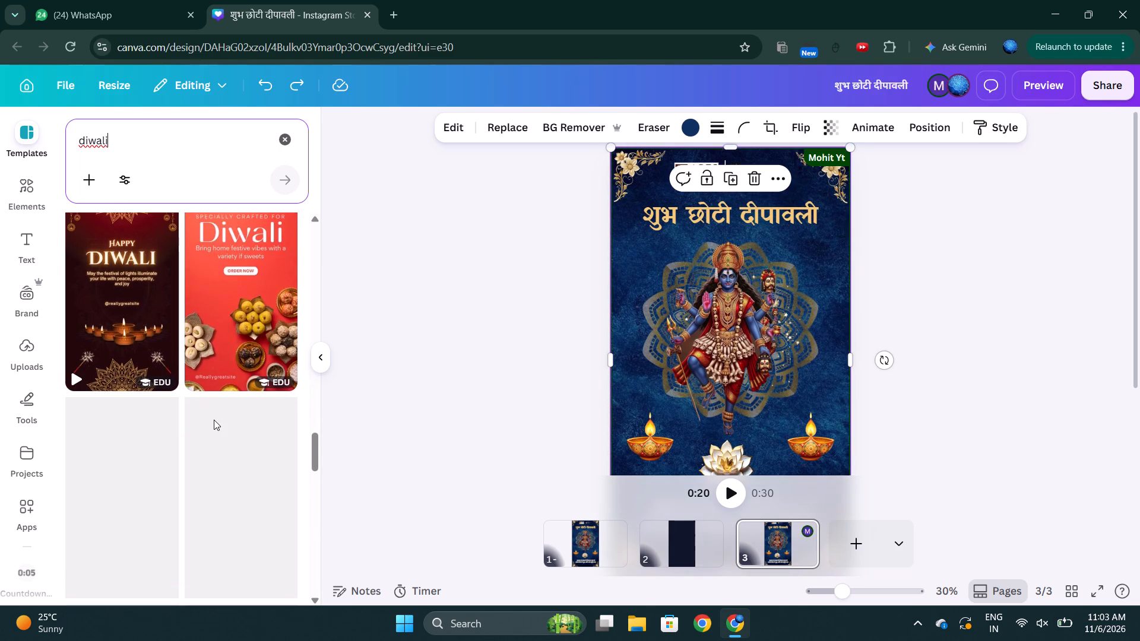
scroll(214, 420, "down", 2)
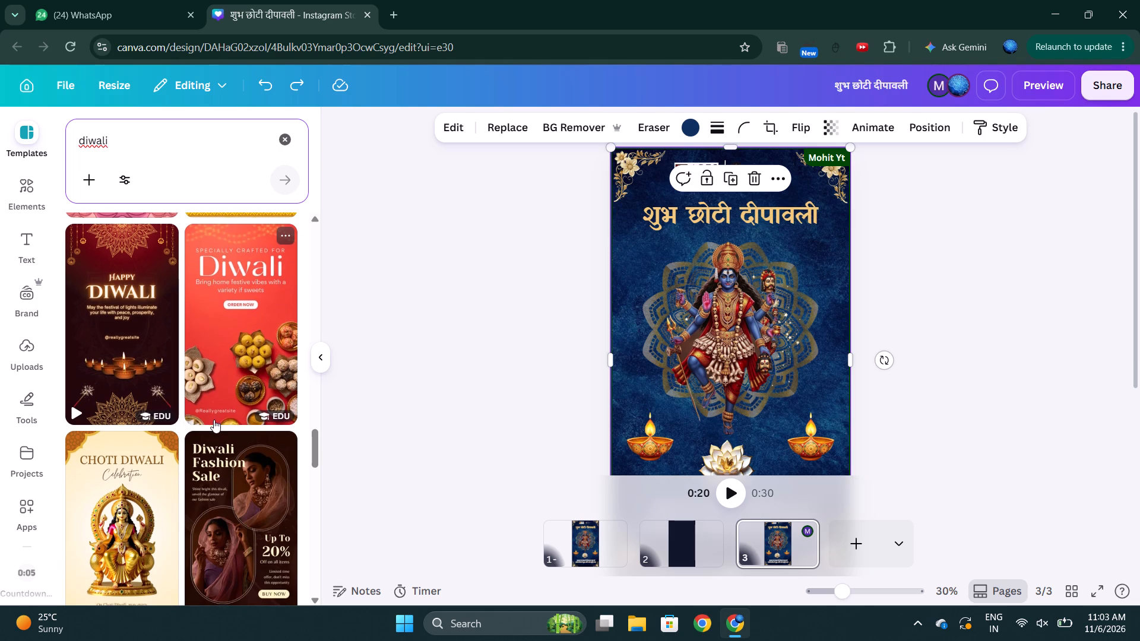
scroll(214, 420, "down", 2)
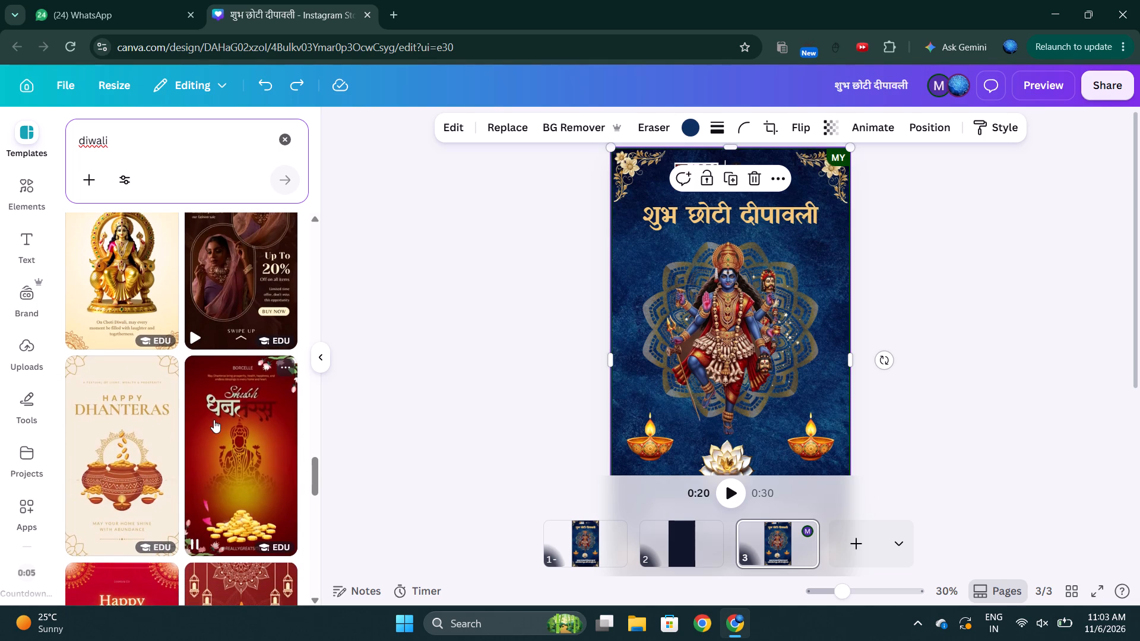
scroll(214, 420, "down", 1)
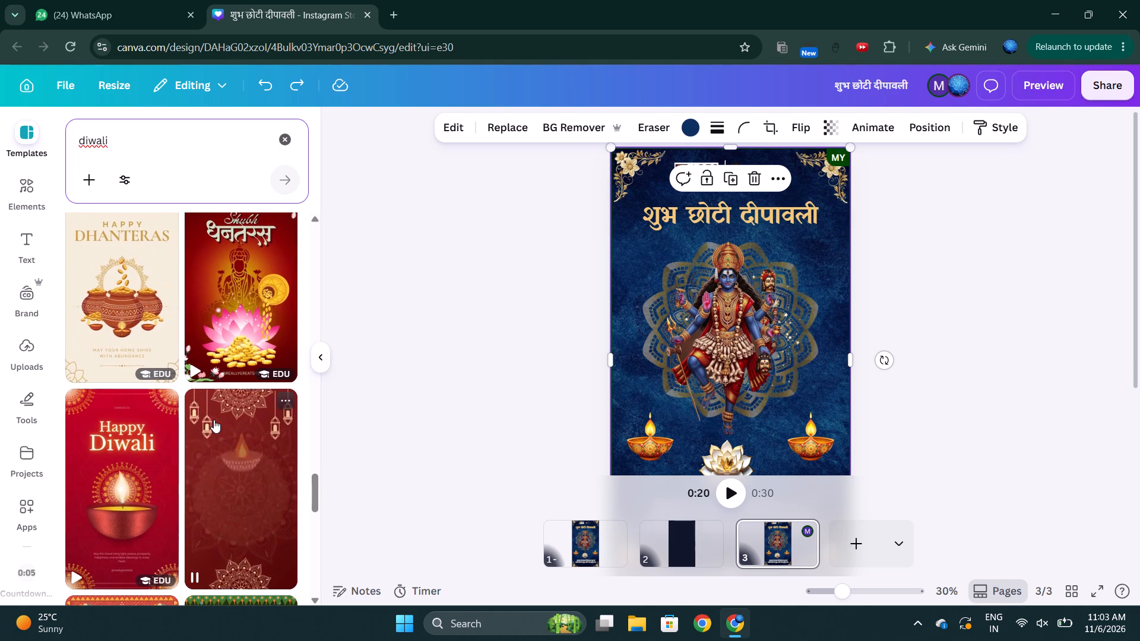
scroll(214, 420, "down", 4)
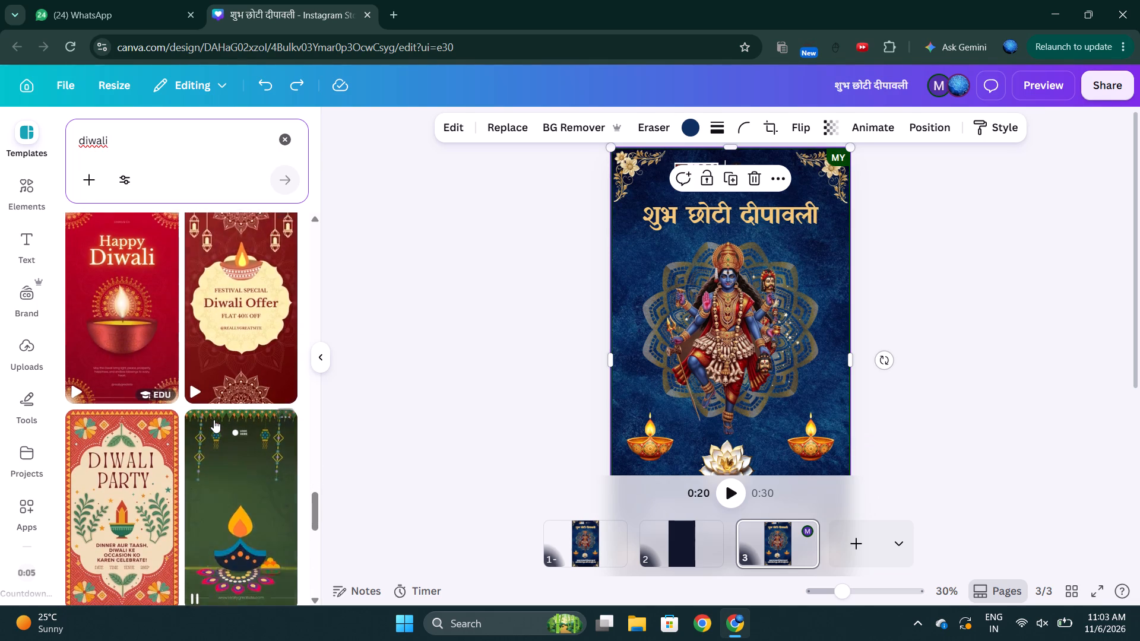
scroll(214, 420, "down", 5)
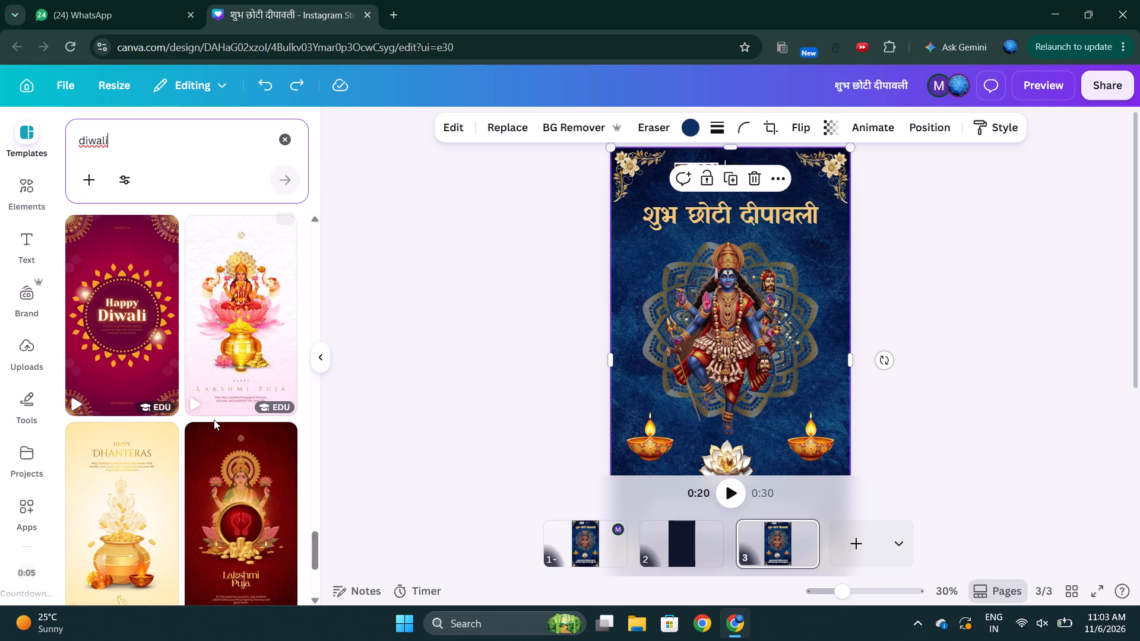
scroll(214, 420, "down", 1)
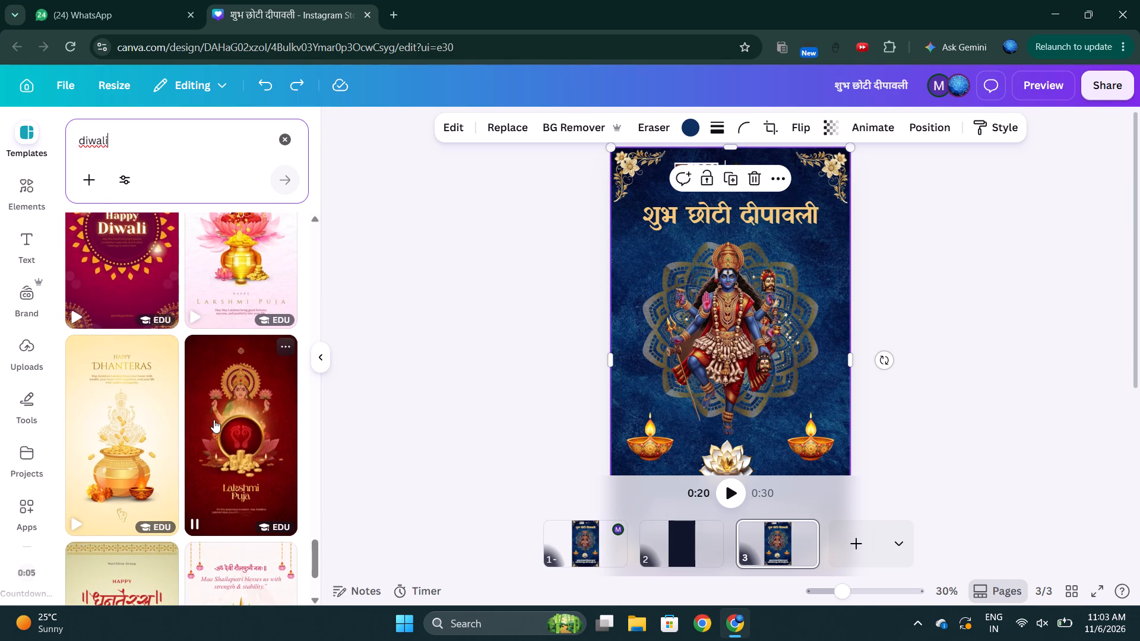
Add the Gold and Maroon Traditional Lakshmi Puja Instagram Story template as new page 4 and open that page.
left_click(214, 420)
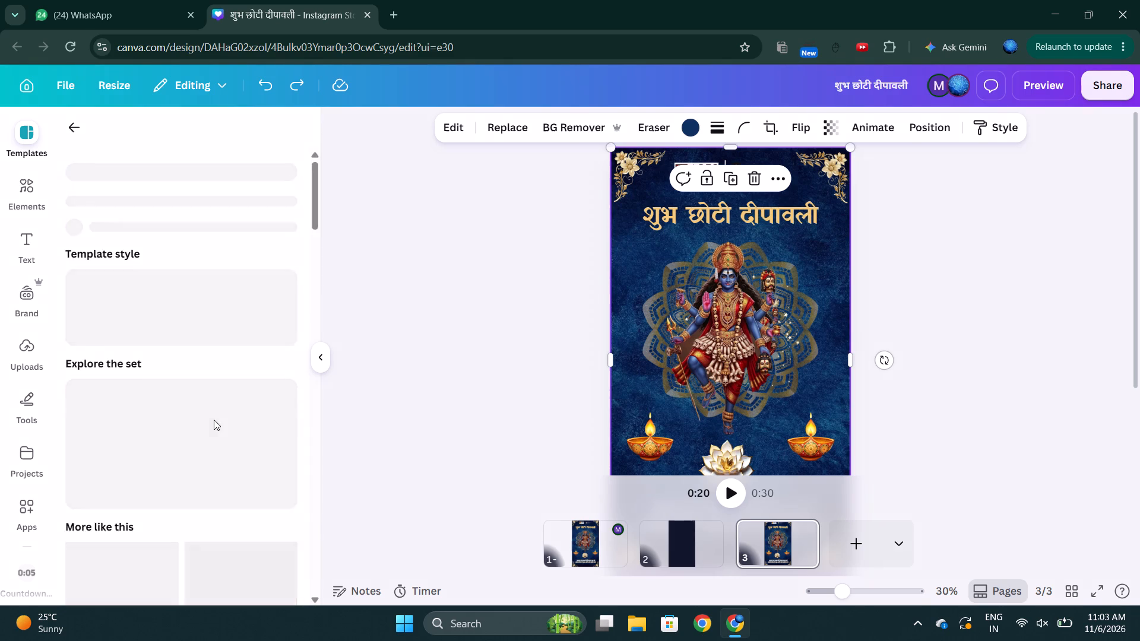
left_click(616, 373)
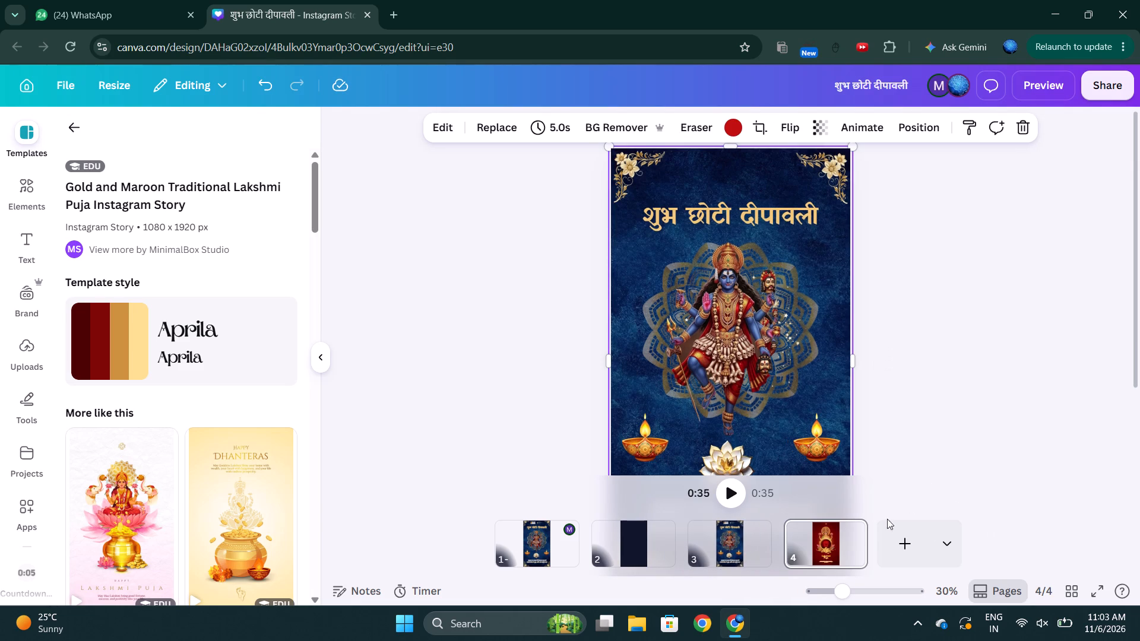
left_click(816, 553)
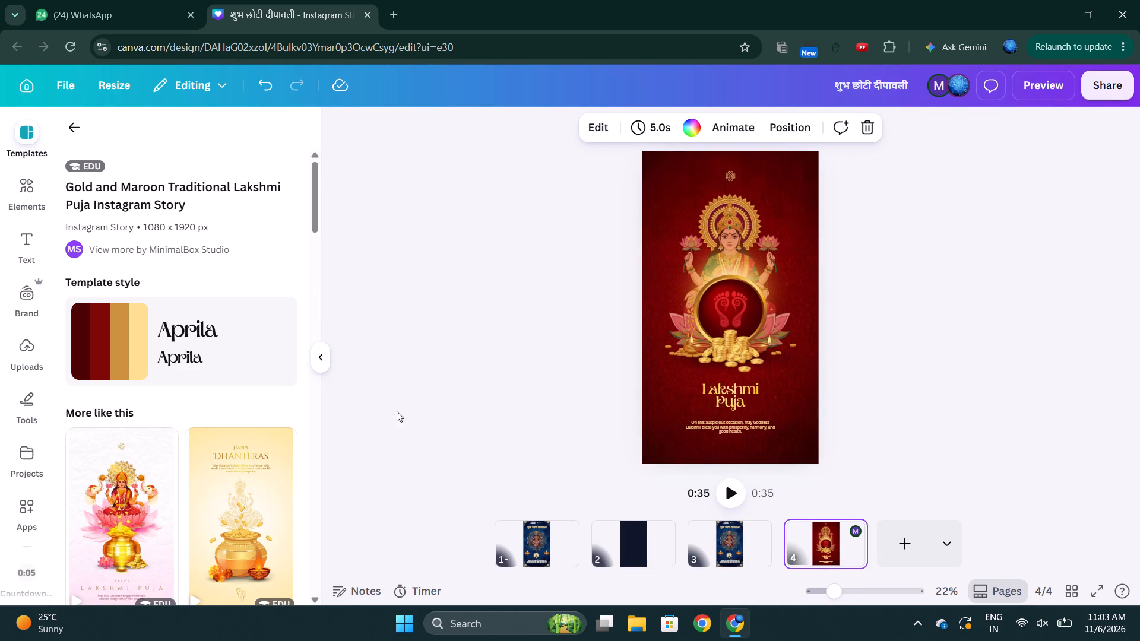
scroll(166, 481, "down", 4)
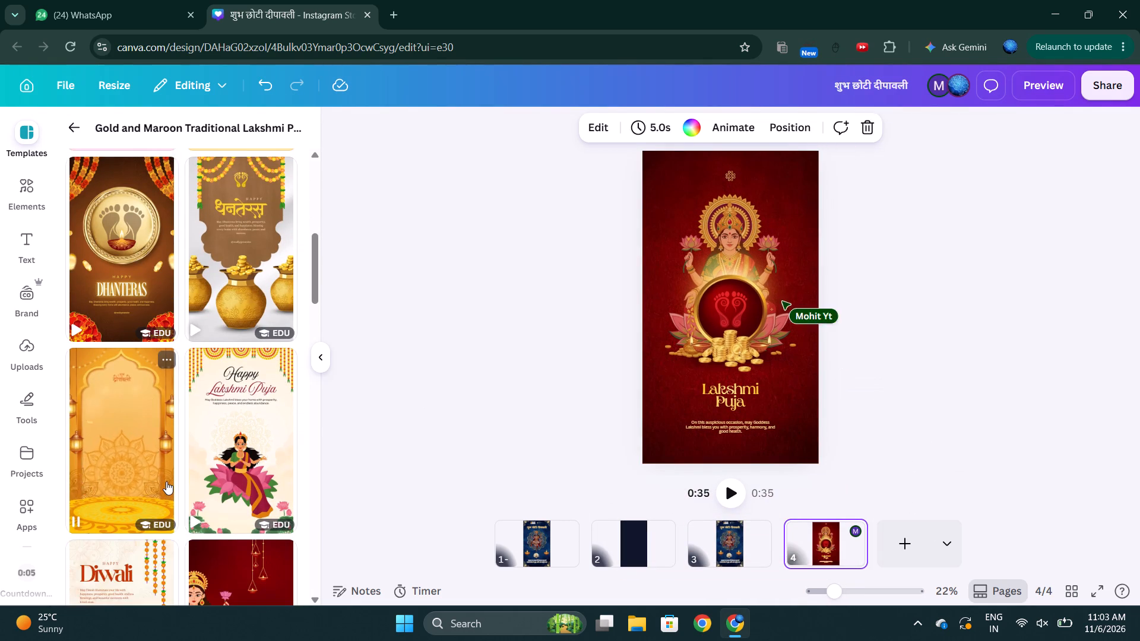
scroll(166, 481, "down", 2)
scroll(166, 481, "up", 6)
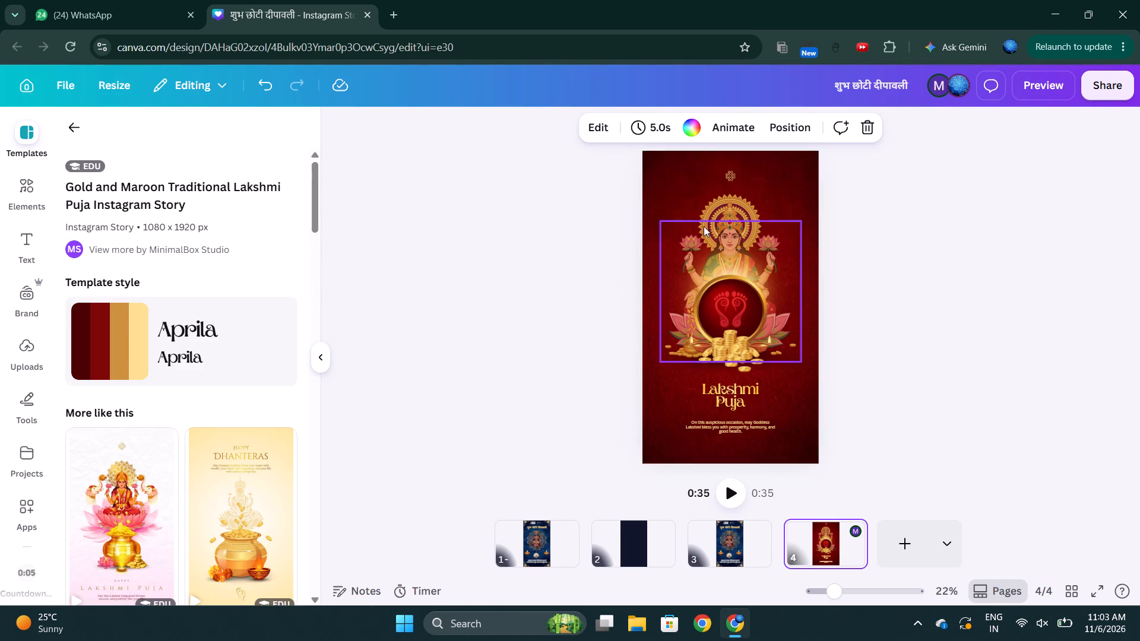
Cut the maroon textured background from page 4 and paste it on page 3 in place of the existing background.
left_click(791, 166)
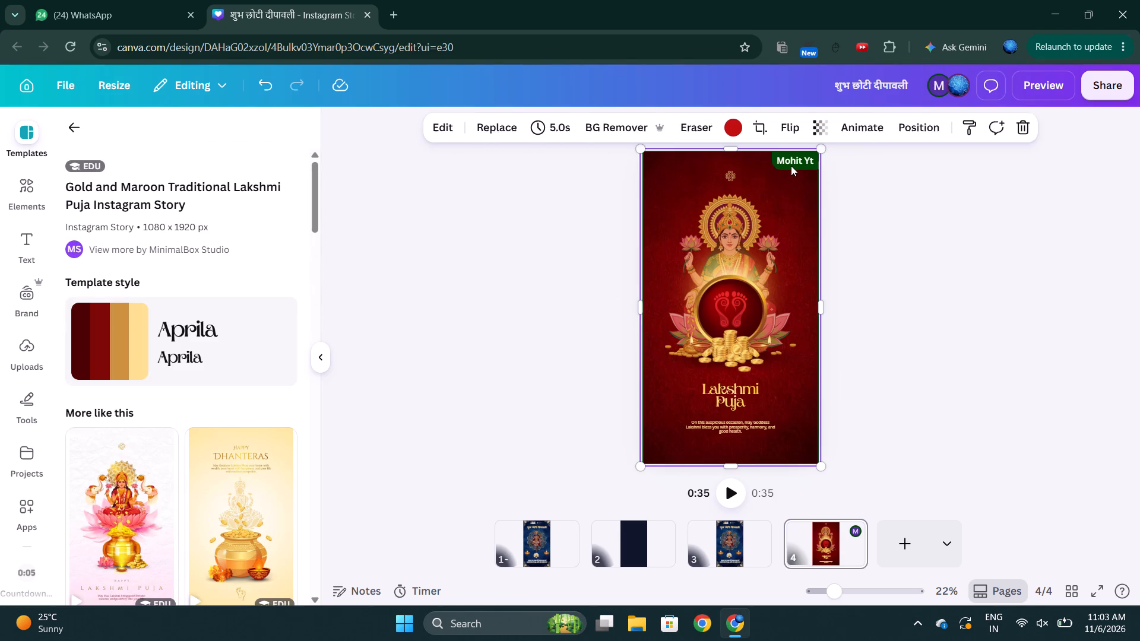
key("ctrl+x")
left_click(751, 547)
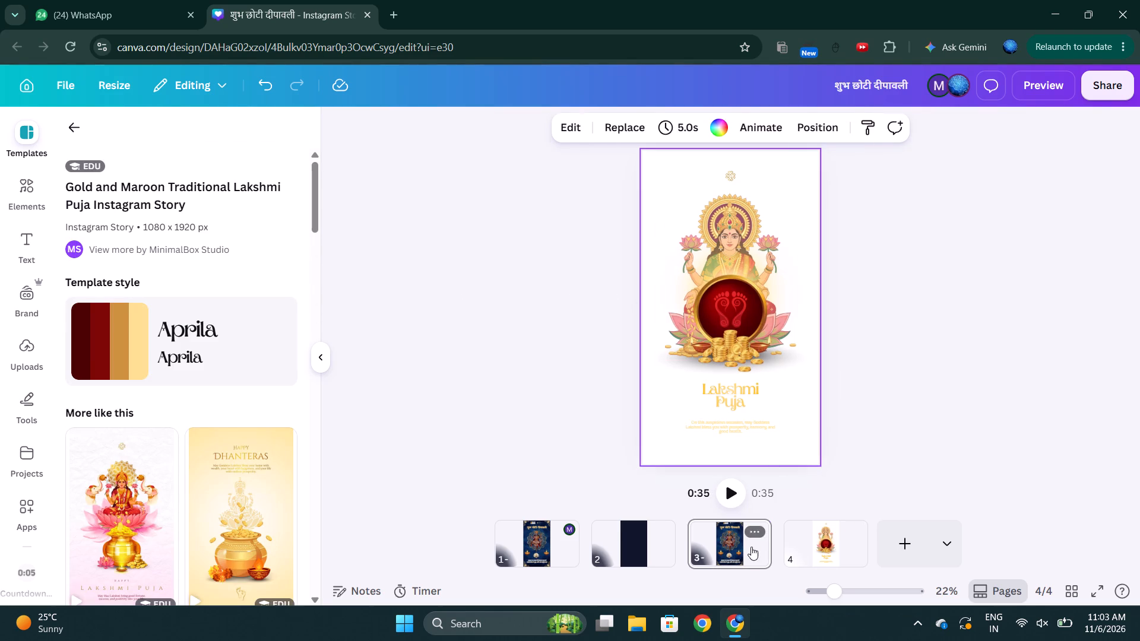
left_click(801, 221)
key("BackSpace")
key("ctrl+v")
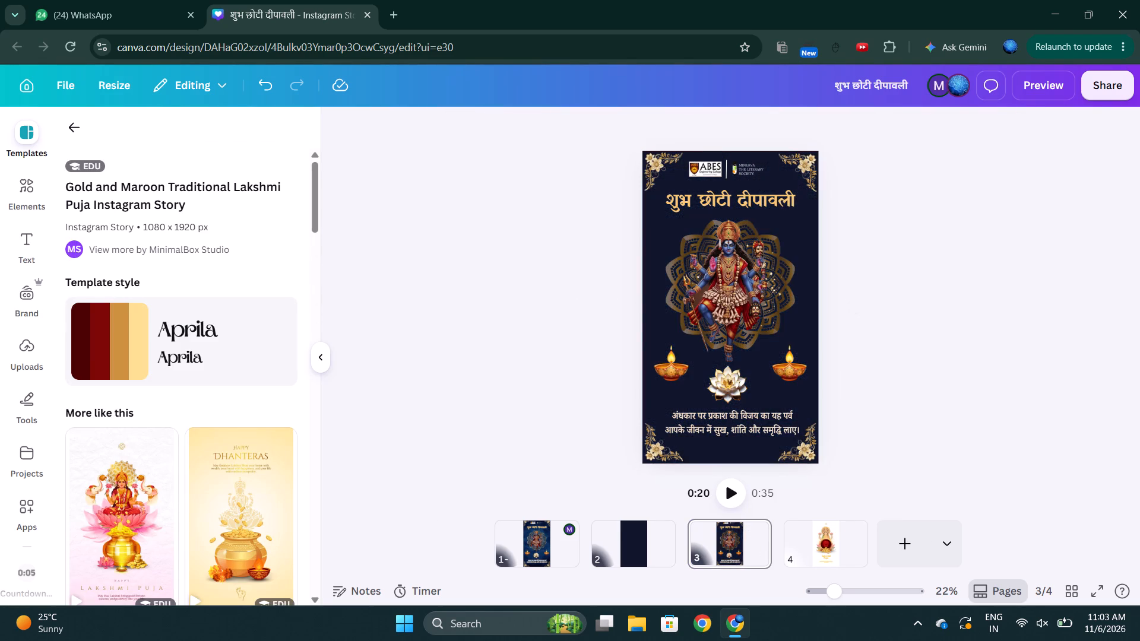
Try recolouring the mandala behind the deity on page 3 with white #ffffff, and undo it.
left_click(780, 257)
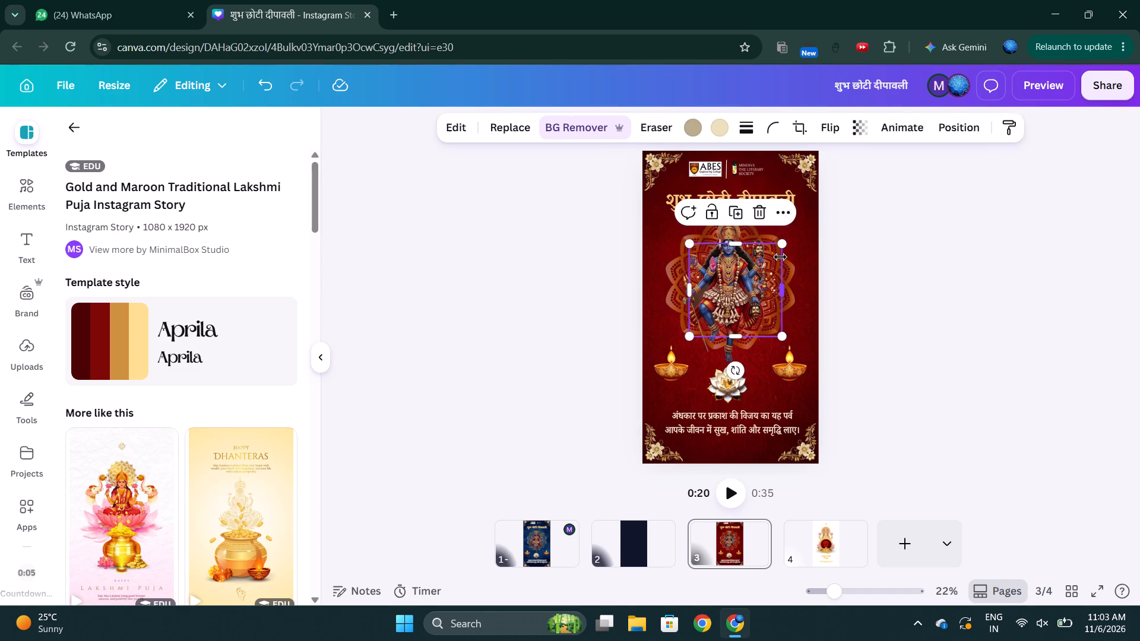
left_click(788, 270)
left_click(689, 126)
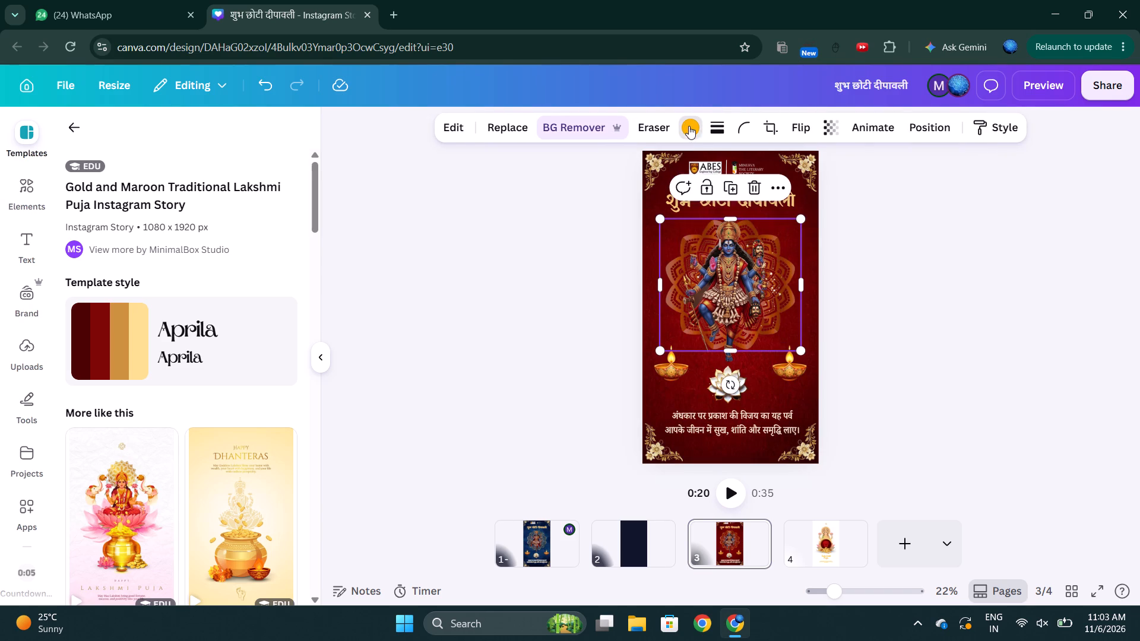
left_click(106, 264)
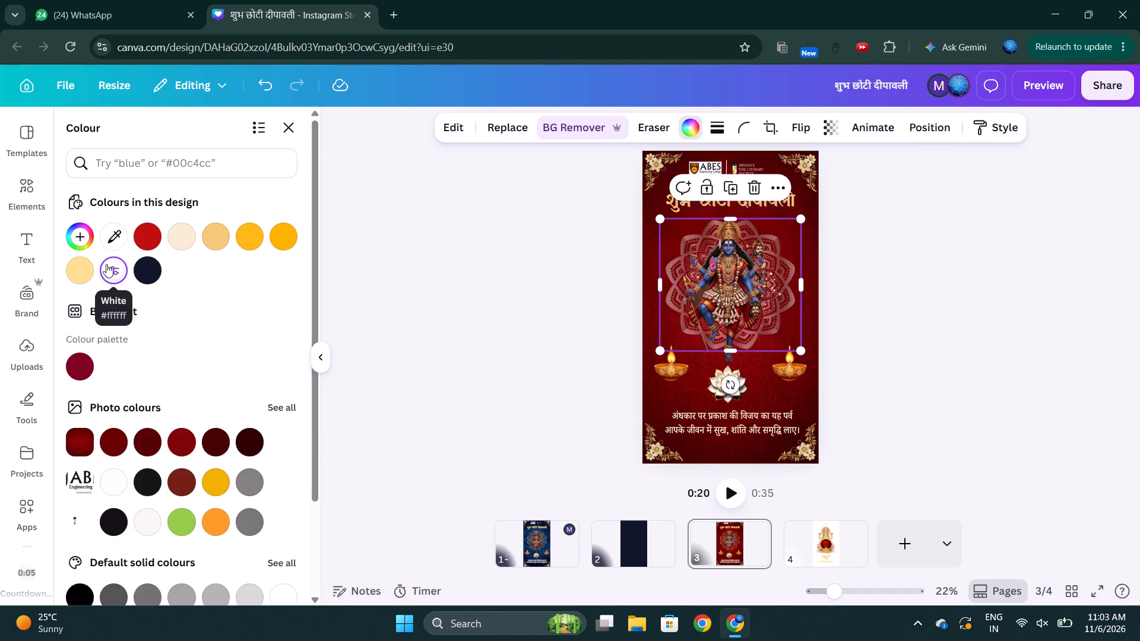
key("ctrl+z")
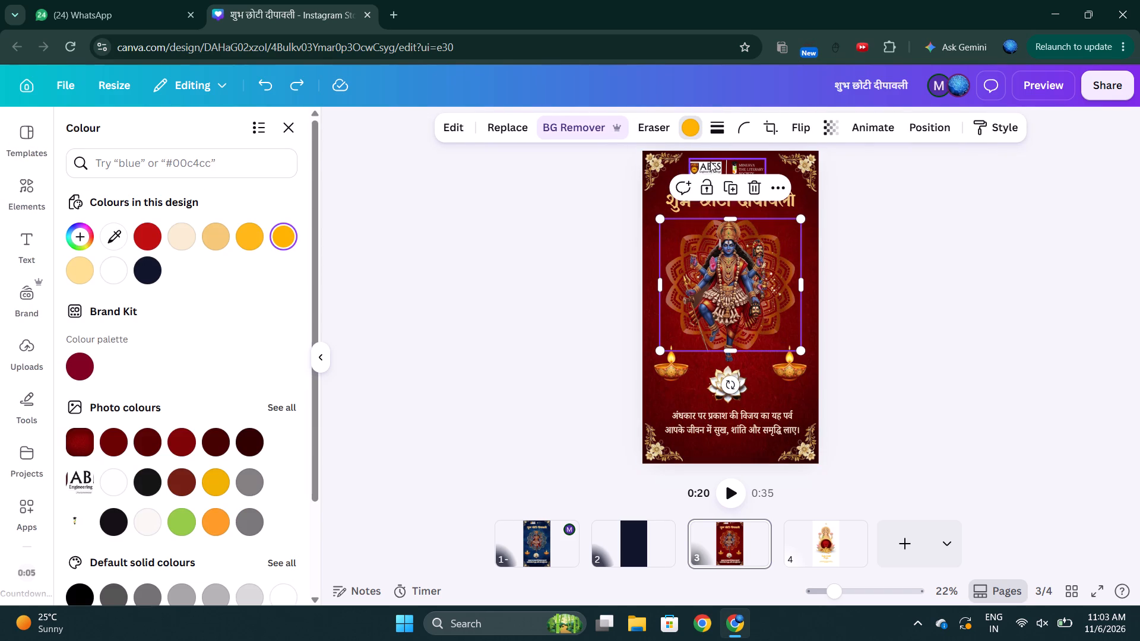
Ungroup the logo header at the top of page 3 and select the ABES Engineering College logo on its own.
left_click(712, 162)
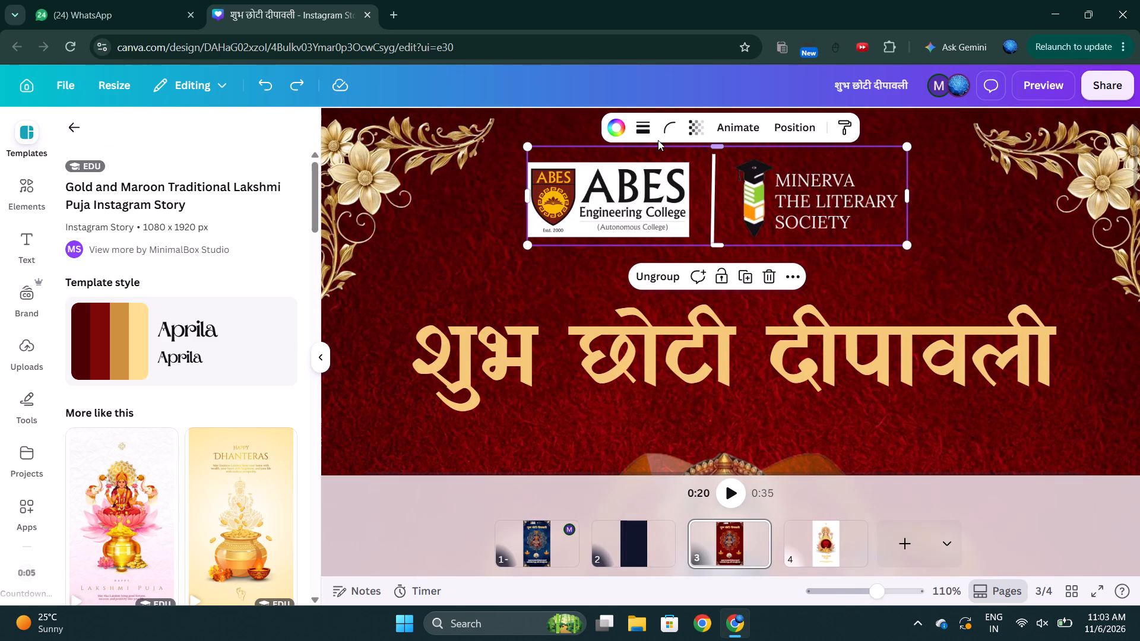
key("ctrl+shift+g")
left_click(641, 183)
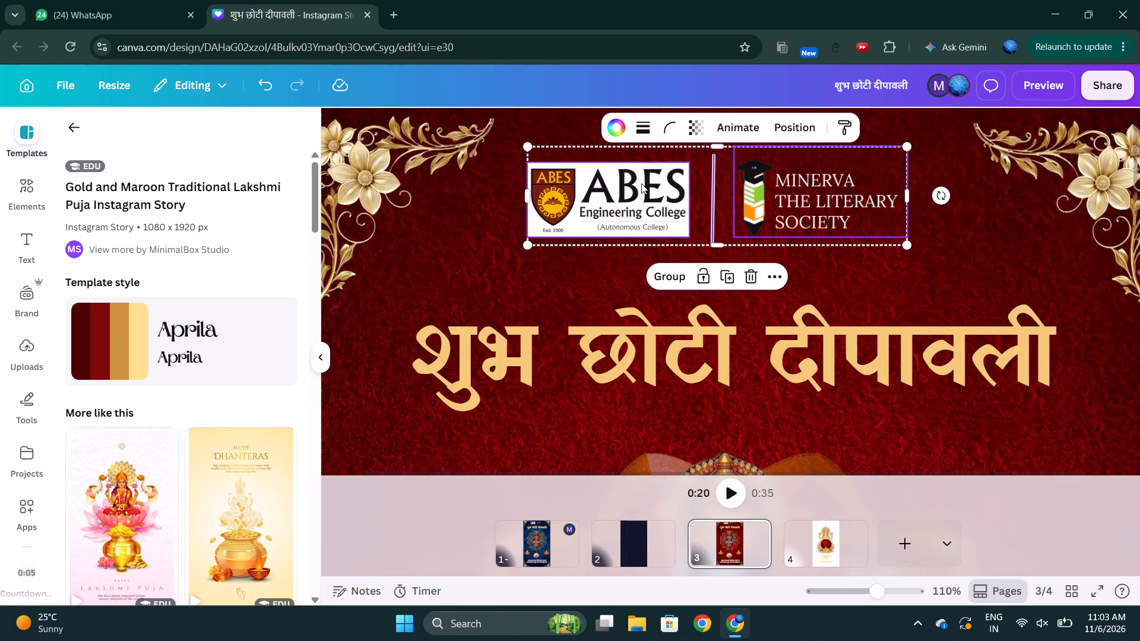
Remove the background of the ABES Engineering College logo on page 3.
left_click(641, 183)
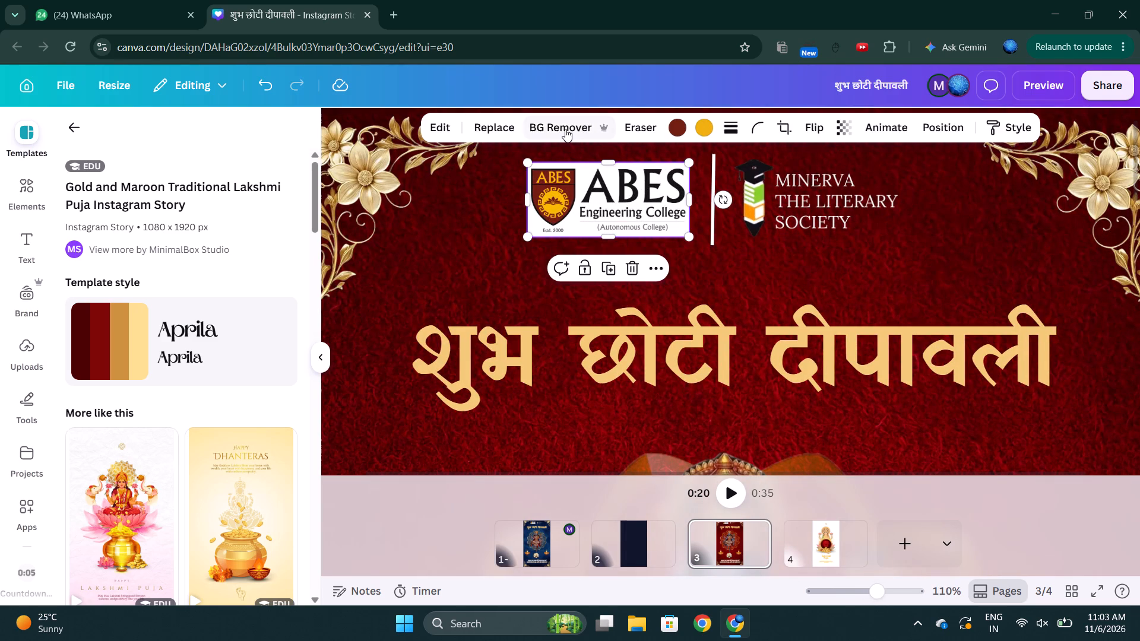
left_click(565, 129)
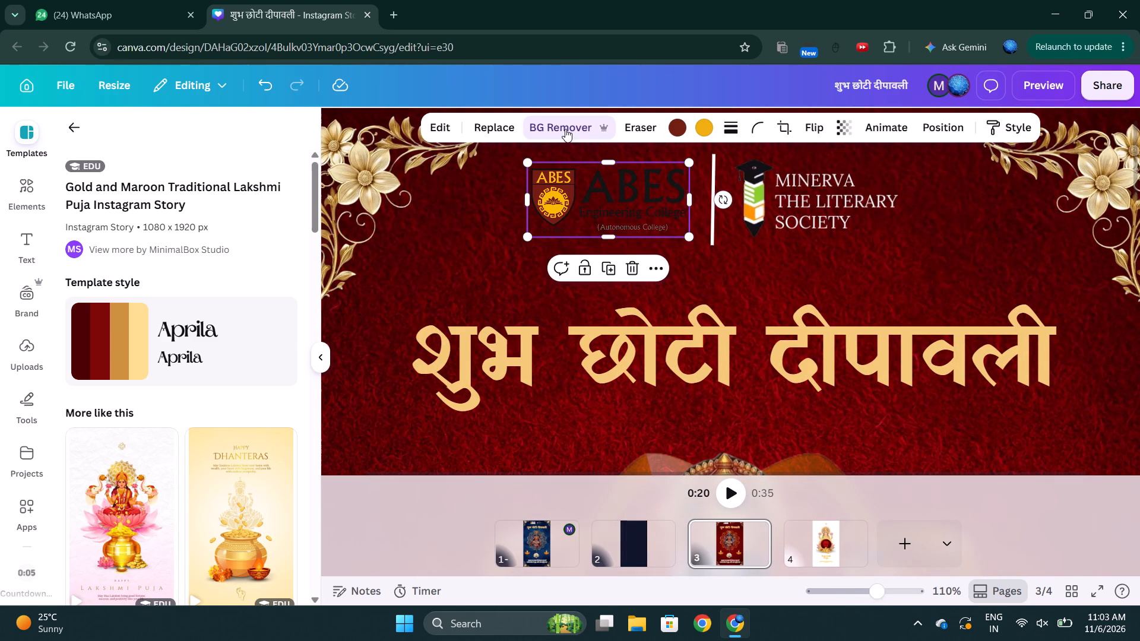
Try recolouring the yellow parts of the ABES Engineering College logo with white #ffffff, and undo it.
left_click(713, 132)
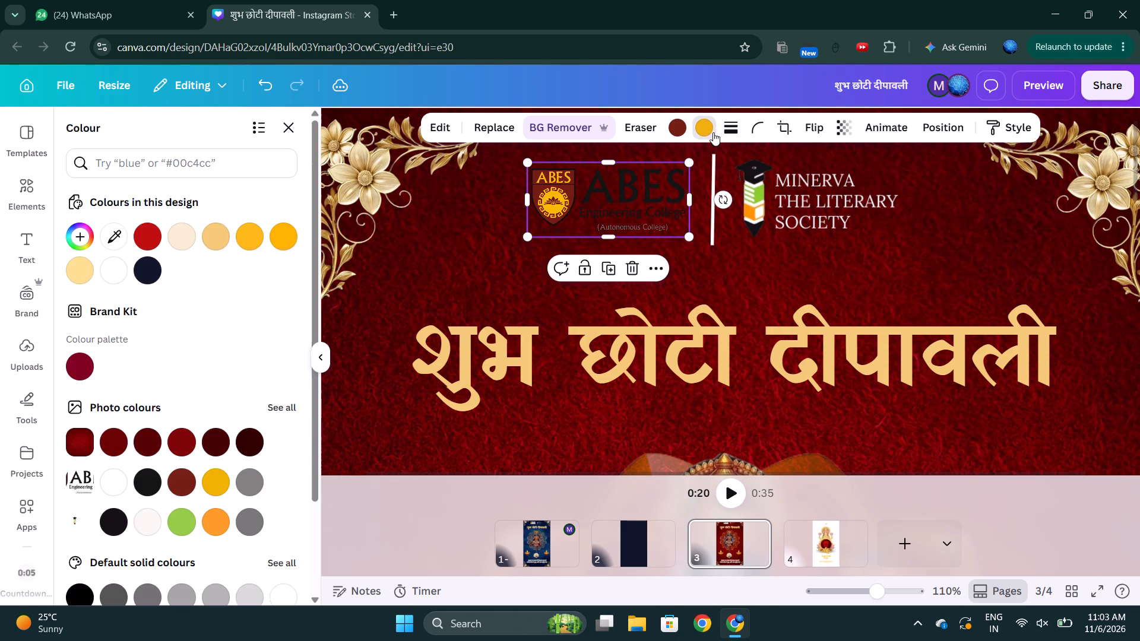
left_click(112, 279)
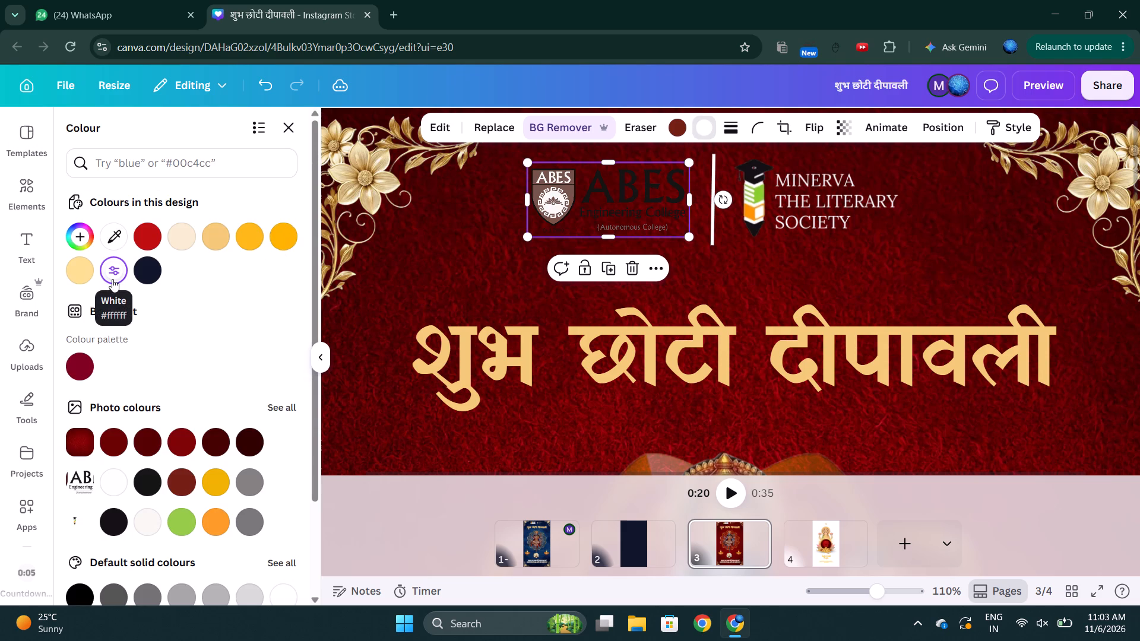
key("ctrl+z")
Recolour the maroon parts of the ABES Engineering College logo on page 3 with white #ffffff.
left_click(676, 134)
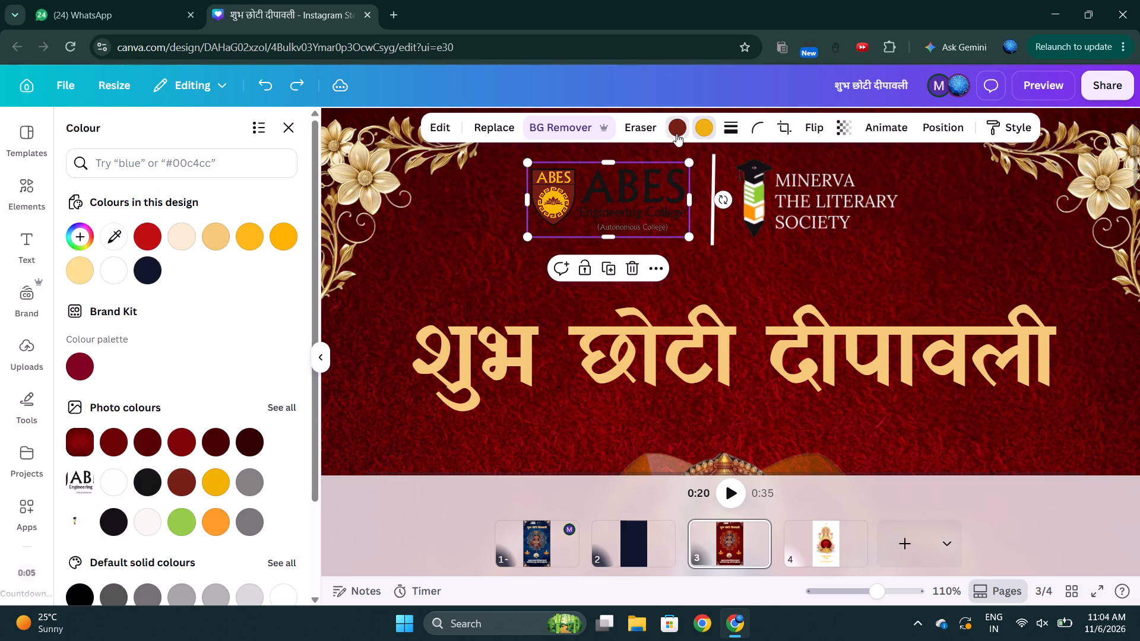
left_click(115, 277)
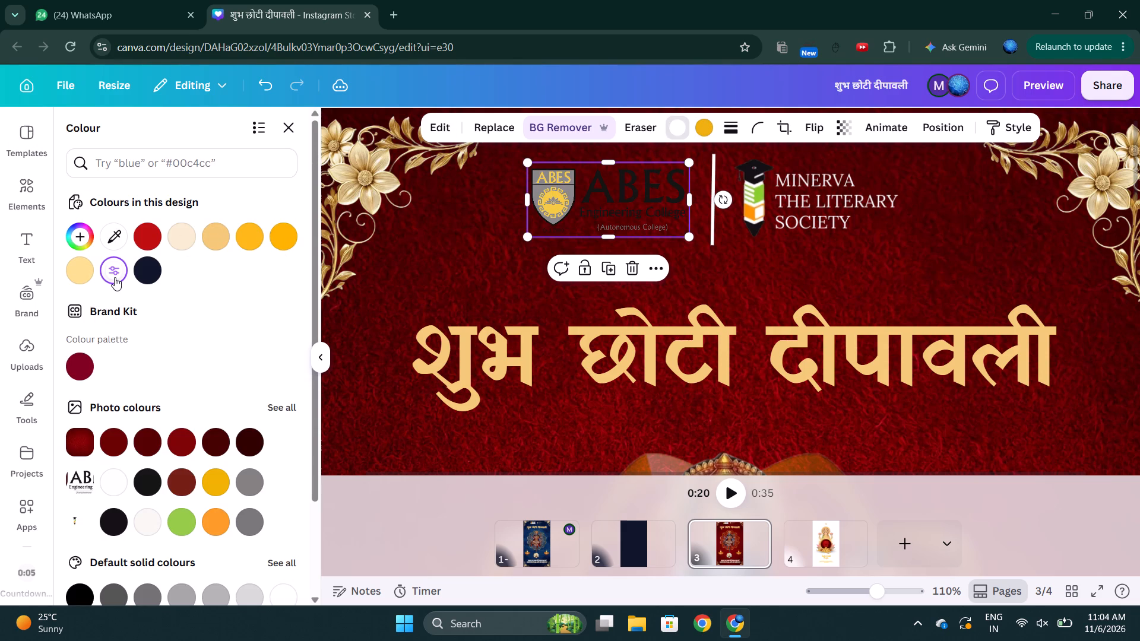
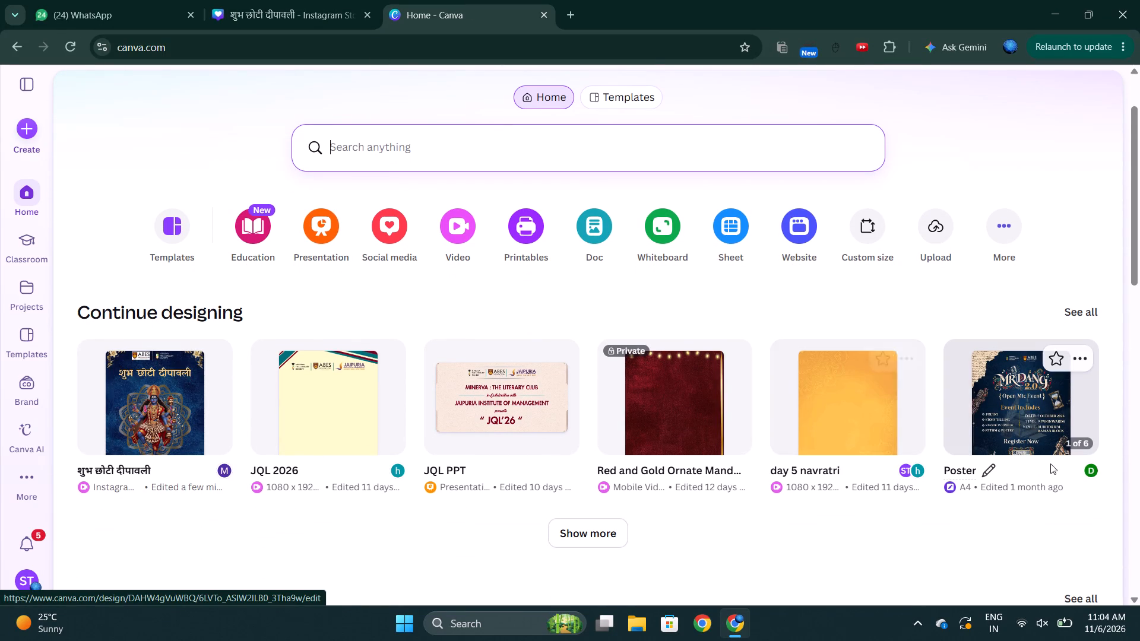
Open the Poster design from recent designs and examine the Minerva and ABES header logo group on page 1.
left_click(1033, 374)
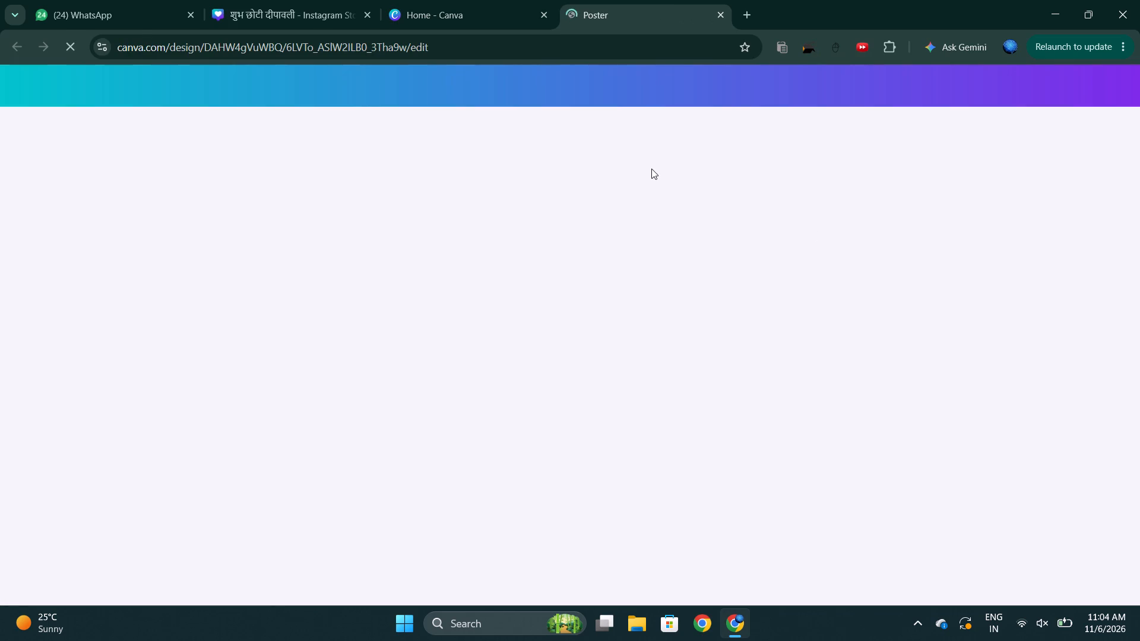
scroll(651, 169, "up", 5)
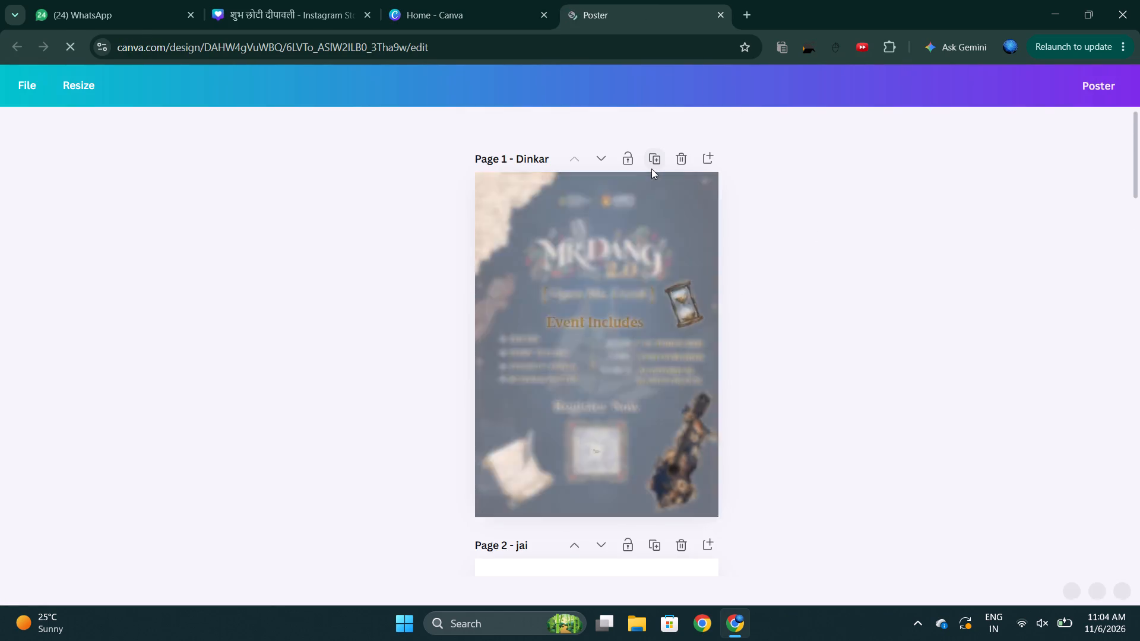
scroll(651, 169, "up", 1)
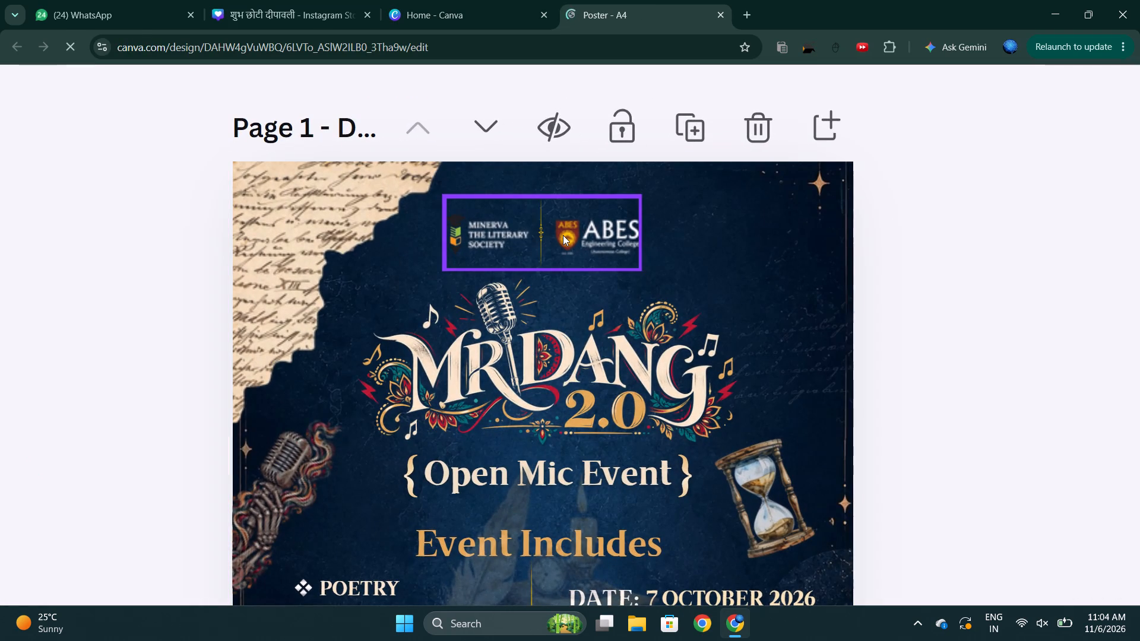
left_click(482, 0)
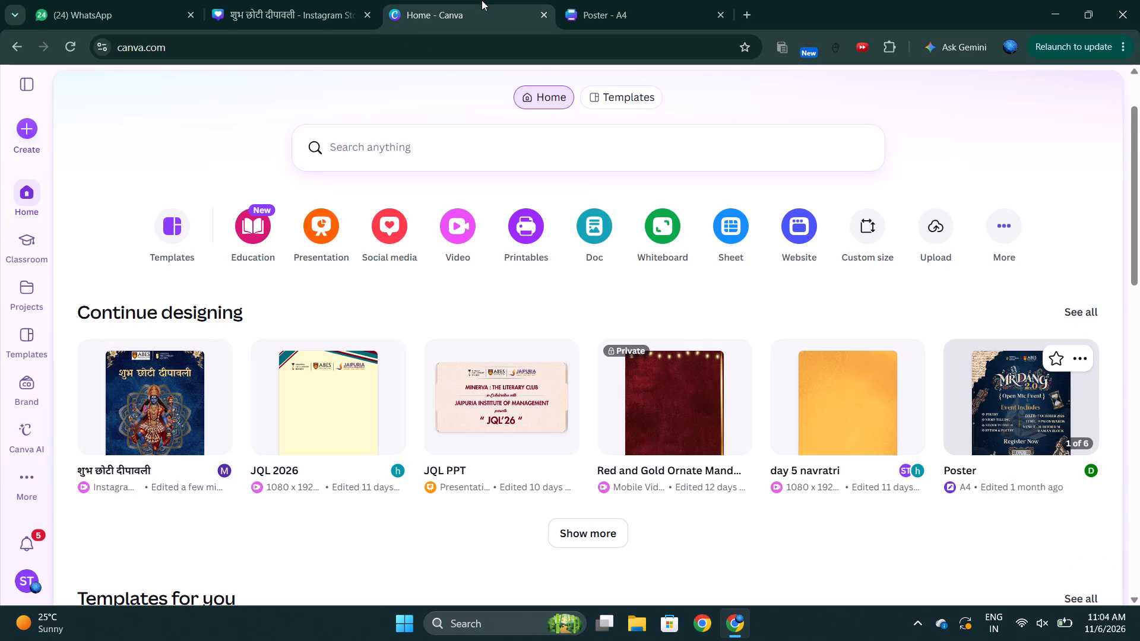
left_click(298, 0)
left_click(600, 0)
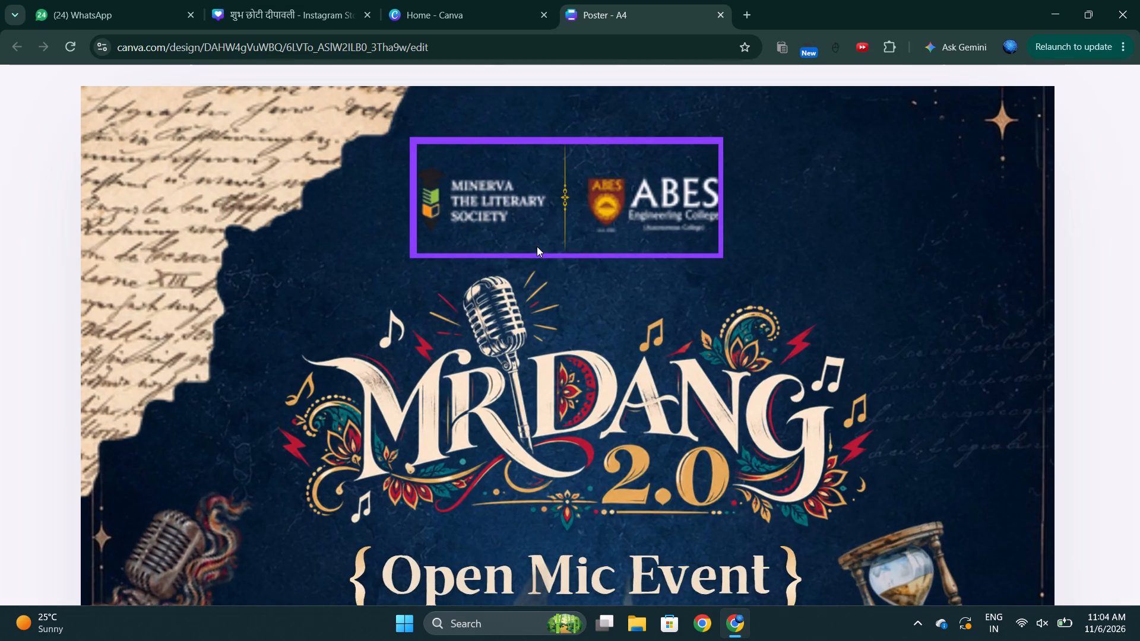
left_click(537, 246)
scroll(537, 246, "up", 3)
scroll(631, 375, "up", 1)
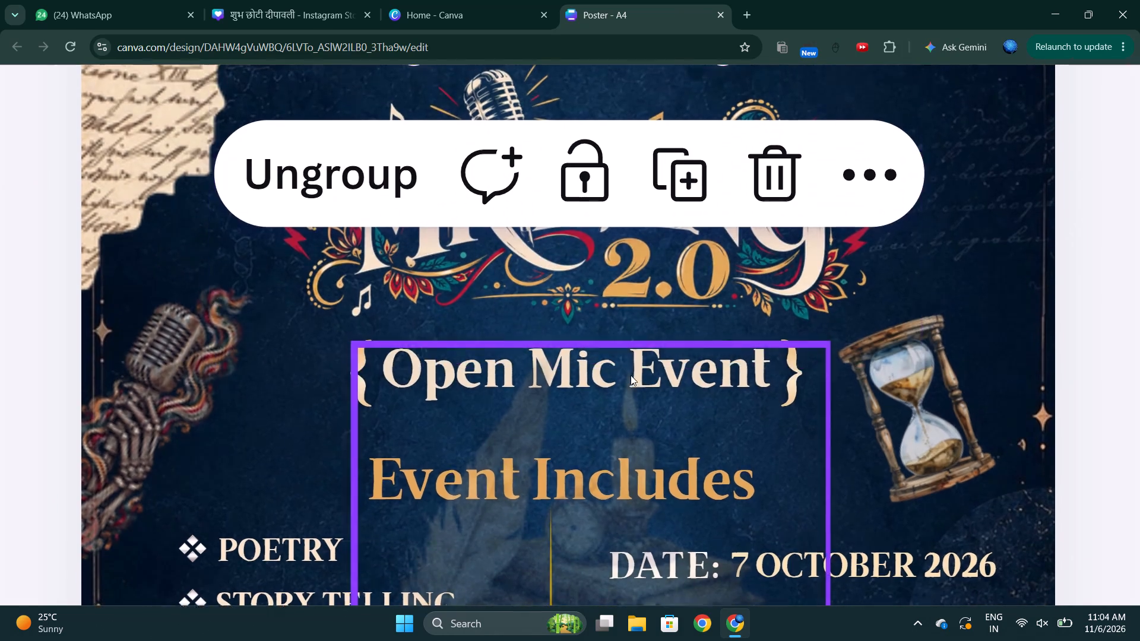
scroll(631, 375, "up", 4)
left_click(743, 222)
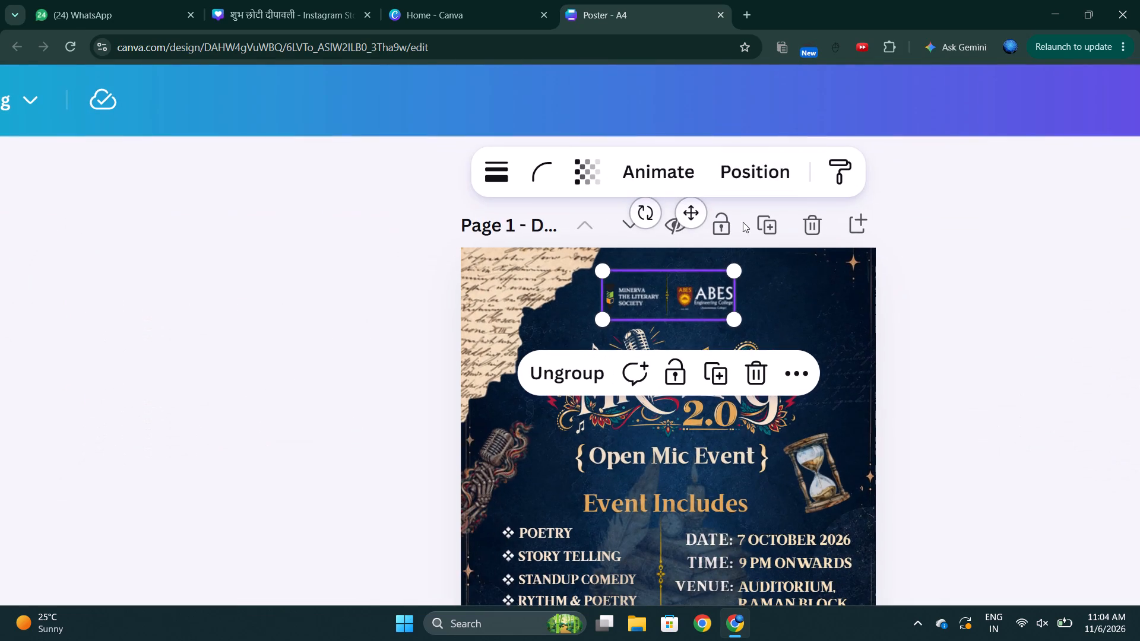
Check the header logos on the poster's following pages, selecting the logo group on page 4, and close the Poster design.
left_click(961, 316)
scroll(961, 316, "down", 7)
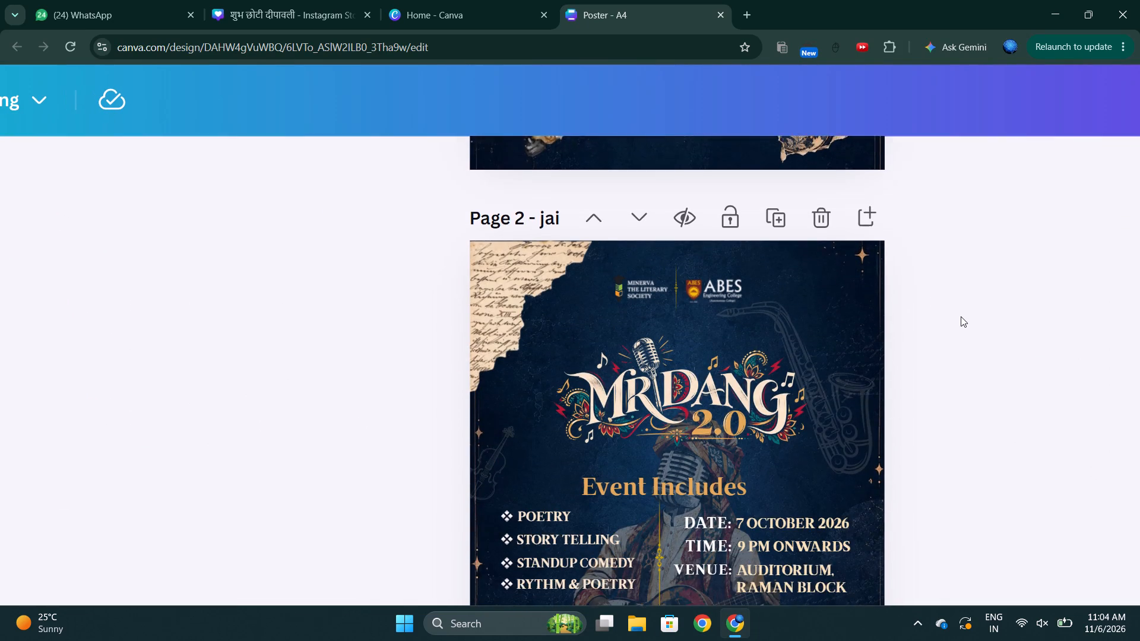
scroll(961, 316, "down", 7)
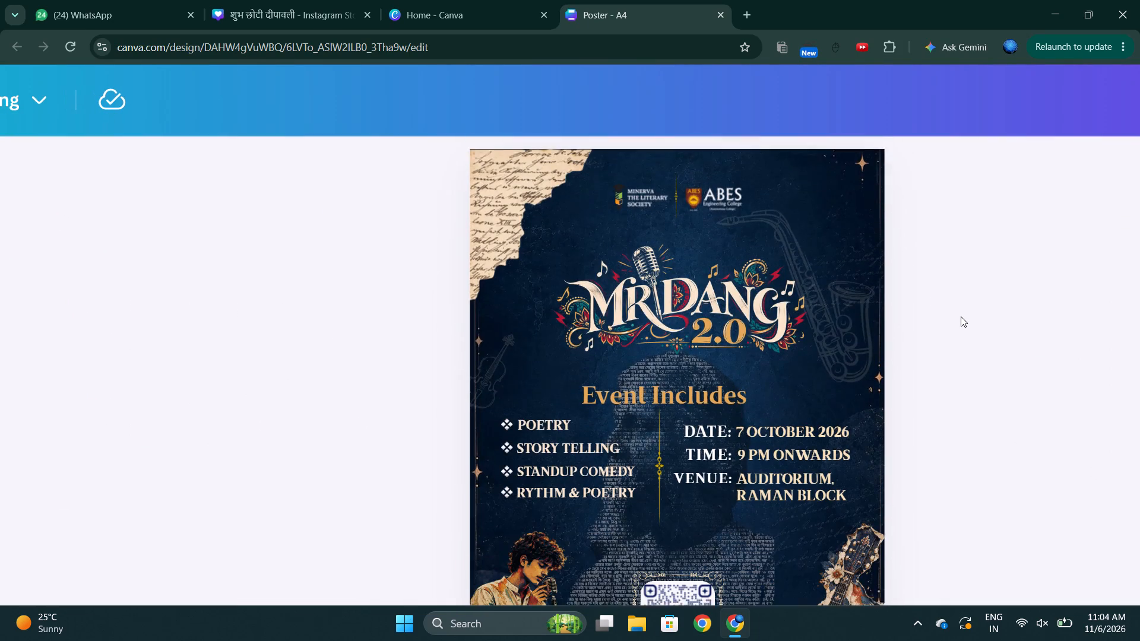
scroll(961, 316, "down", 4)
scroll(961, 316, "up", 2)
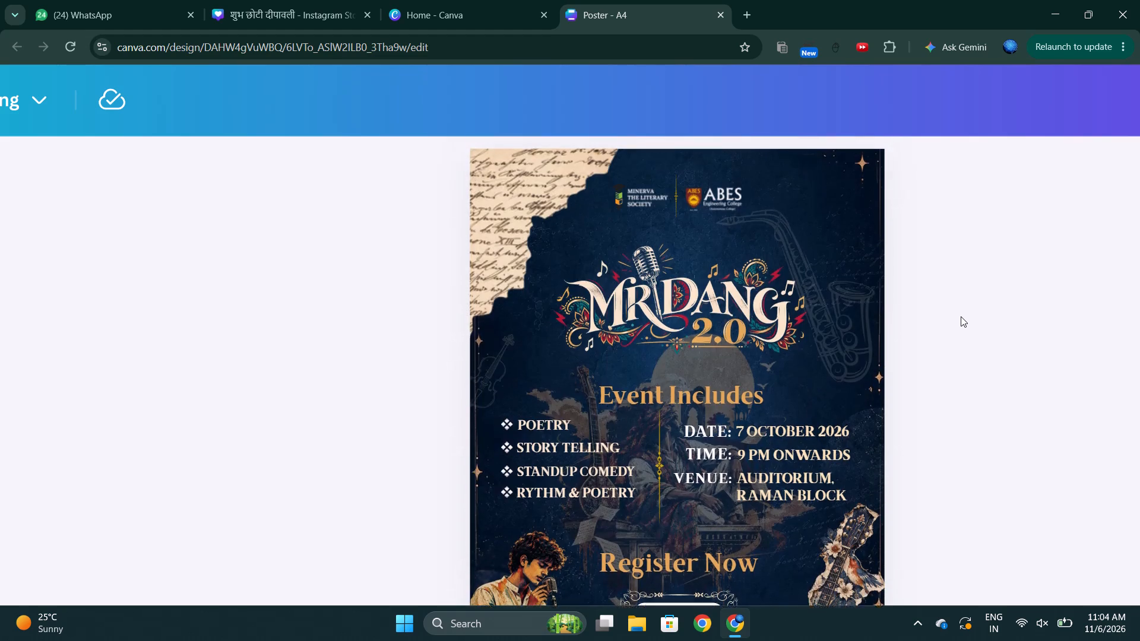
left_click(689, 202)
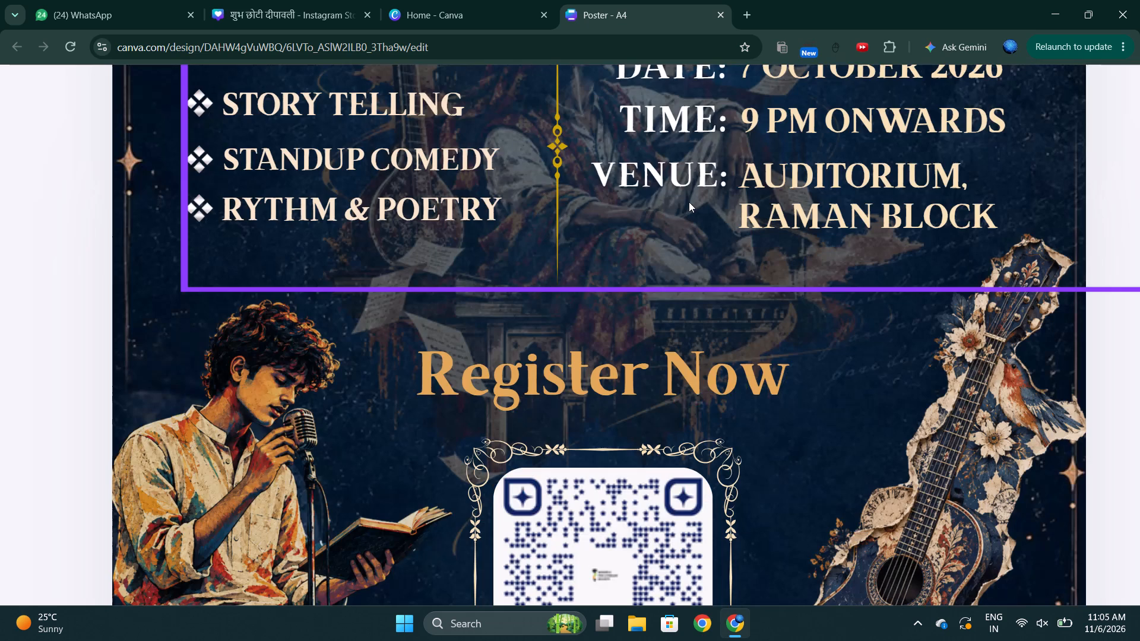
scroll(689, 202, "up", 6)
scroll(689, 202, "down", 1)
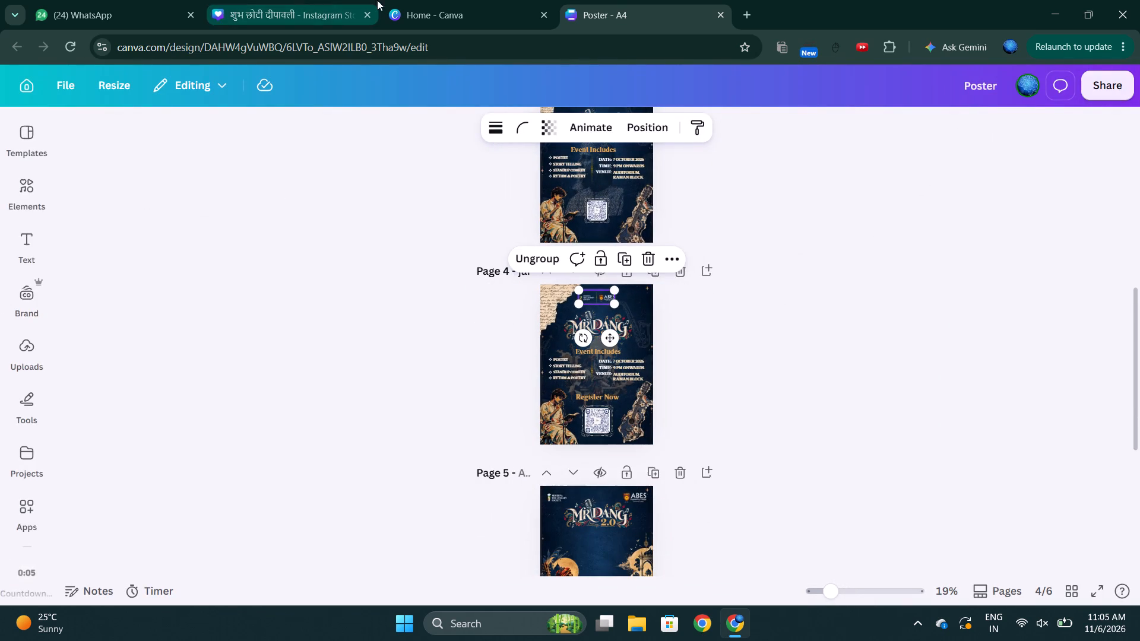
left_click(461, 0)
left_click(667, 0)
key("ctrl+w")
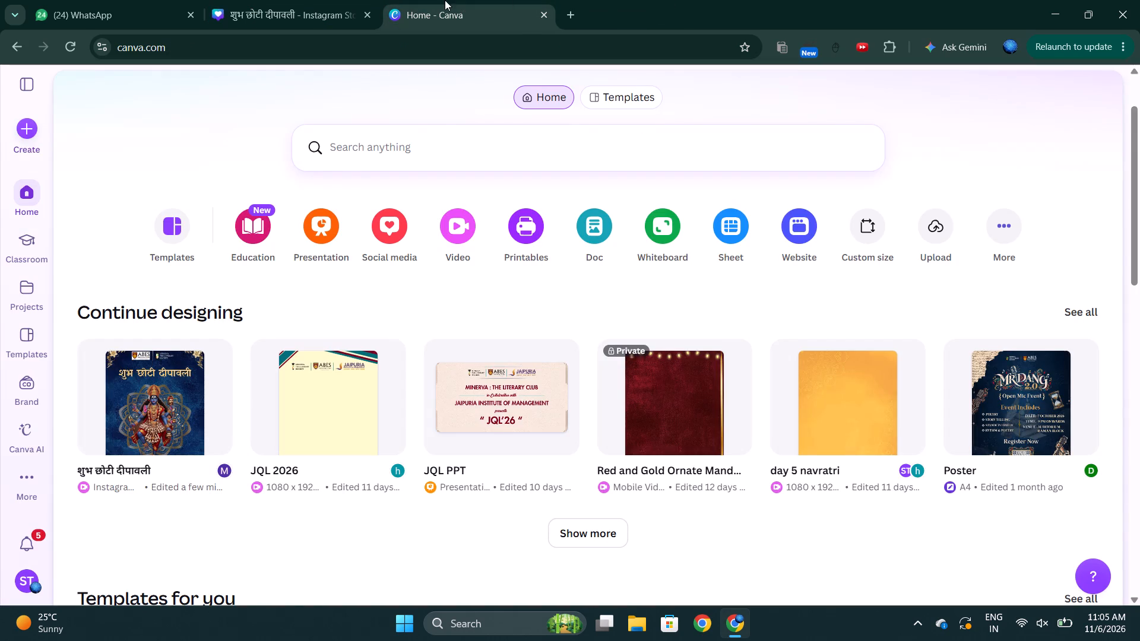
Return to the शुभ छोटी दीपावली story and add the white-lettered ABES Engineering College logo from the uploaded images to page 3.
left_click(299, 0)
left_click(27, 362)
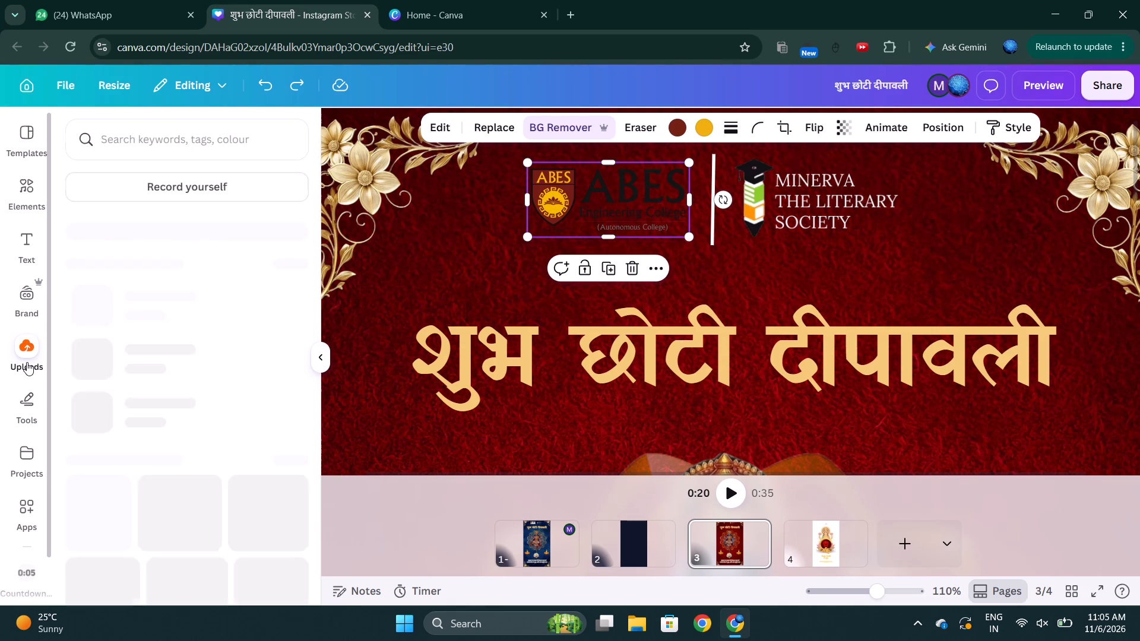
scroll(157, 384, "down", 3)
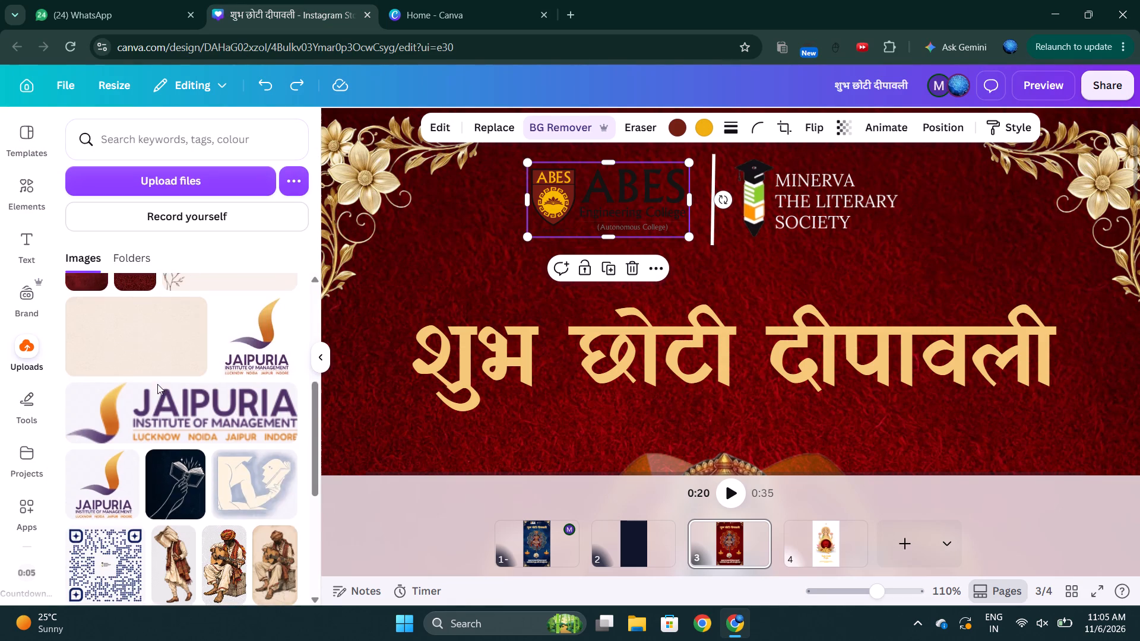
scroll(157, 384, "down", 5)
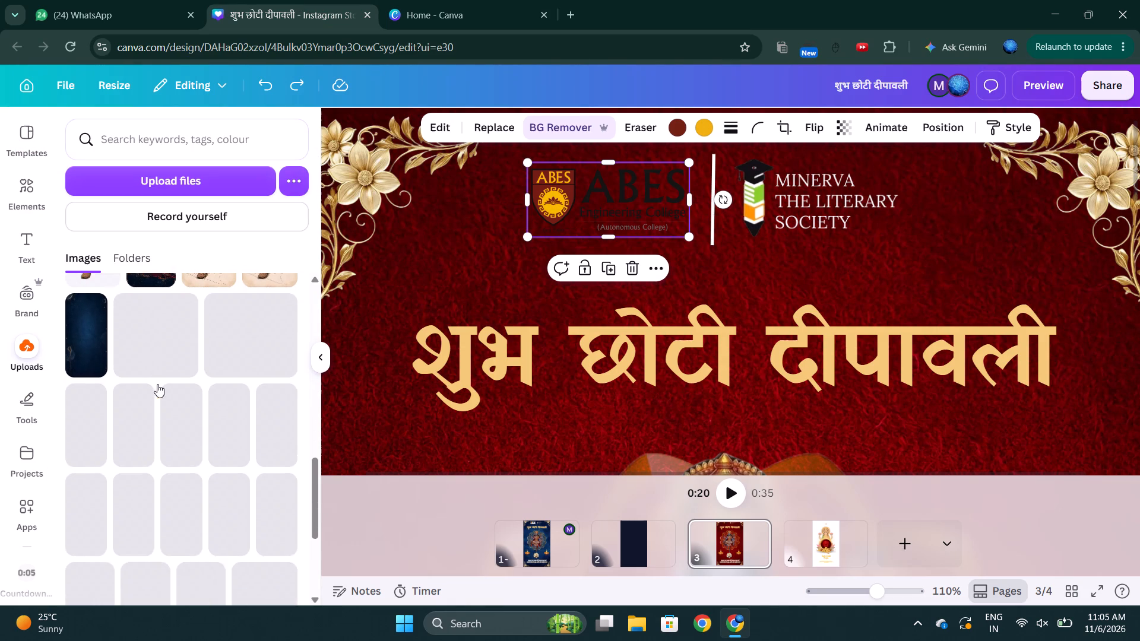
scroll(157, 384, "down", 2)
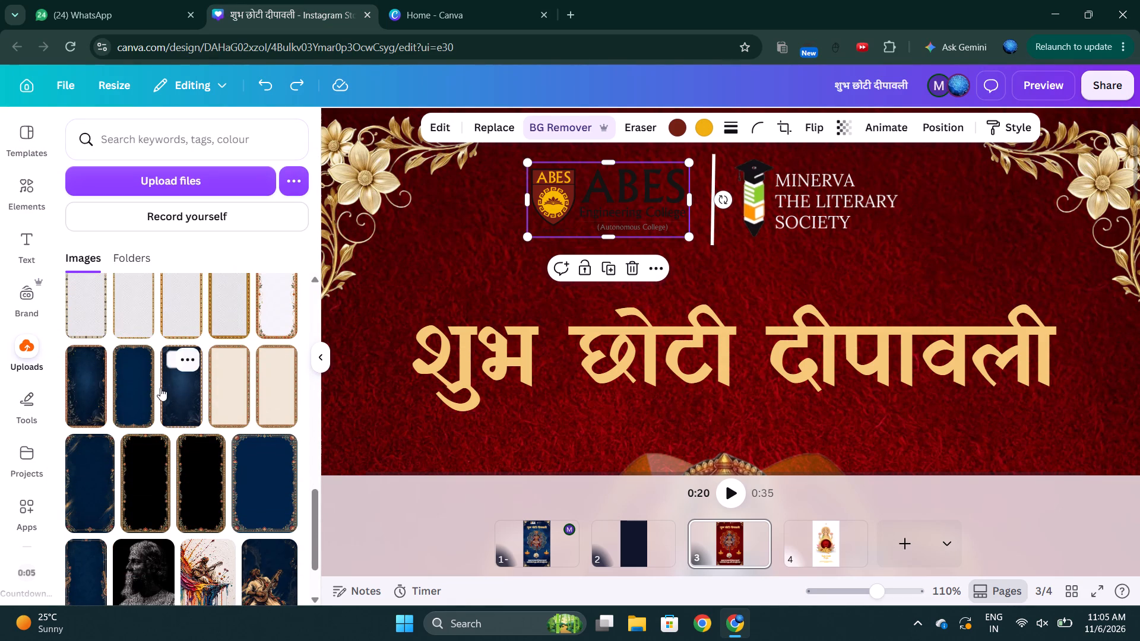
scroll(160, 388, "down", 4)
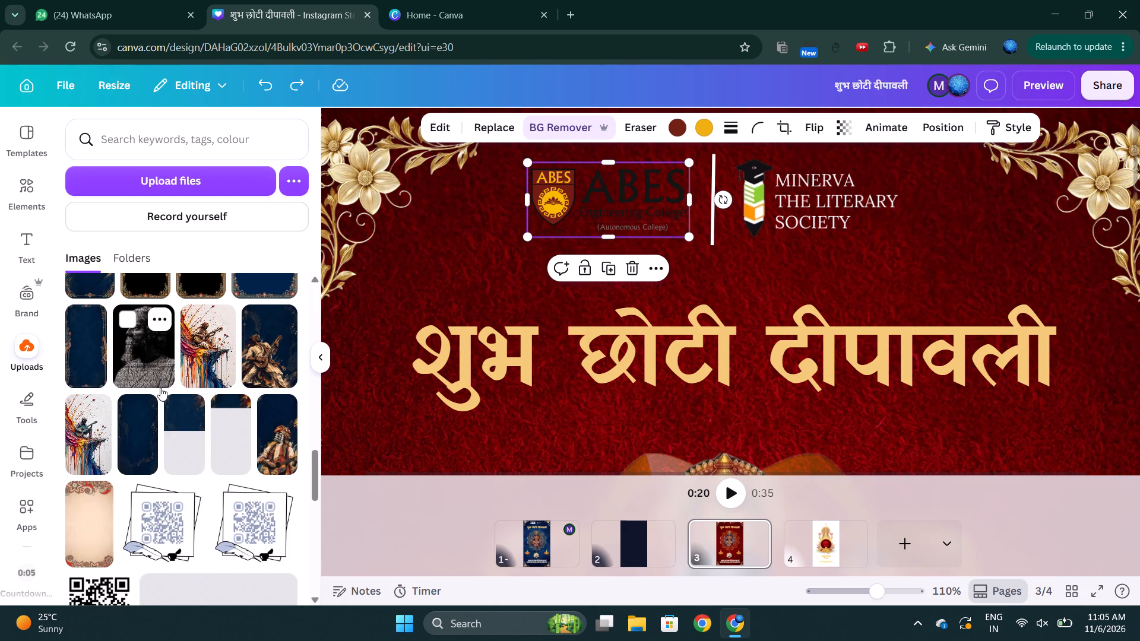
scroll(160, 388, "down", 3)
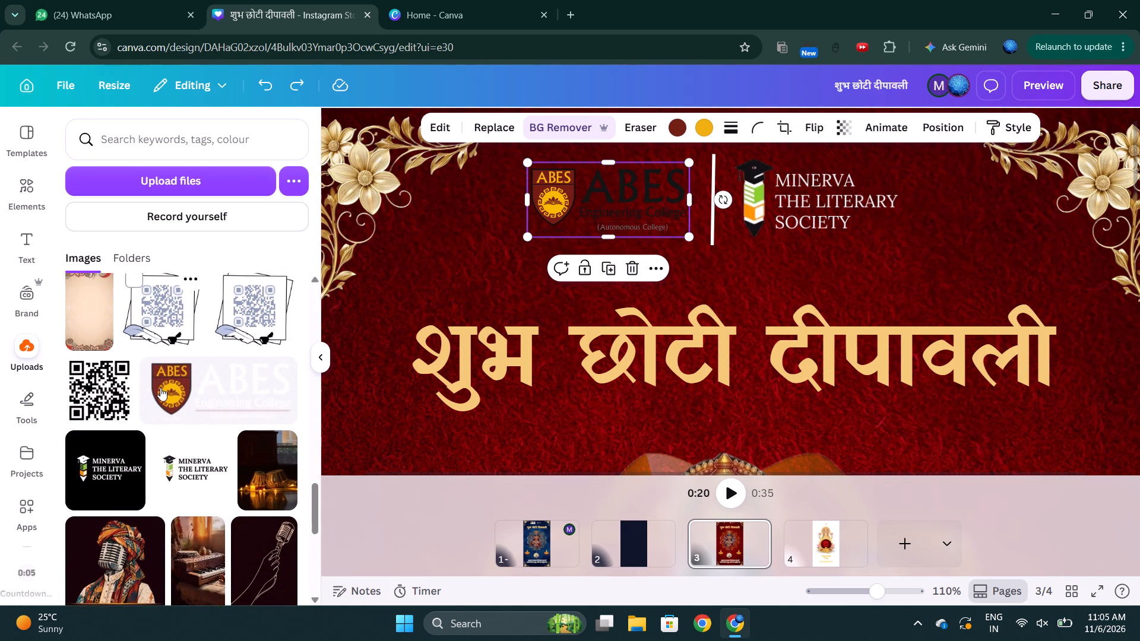
scroll(160, 388, "down", 1)
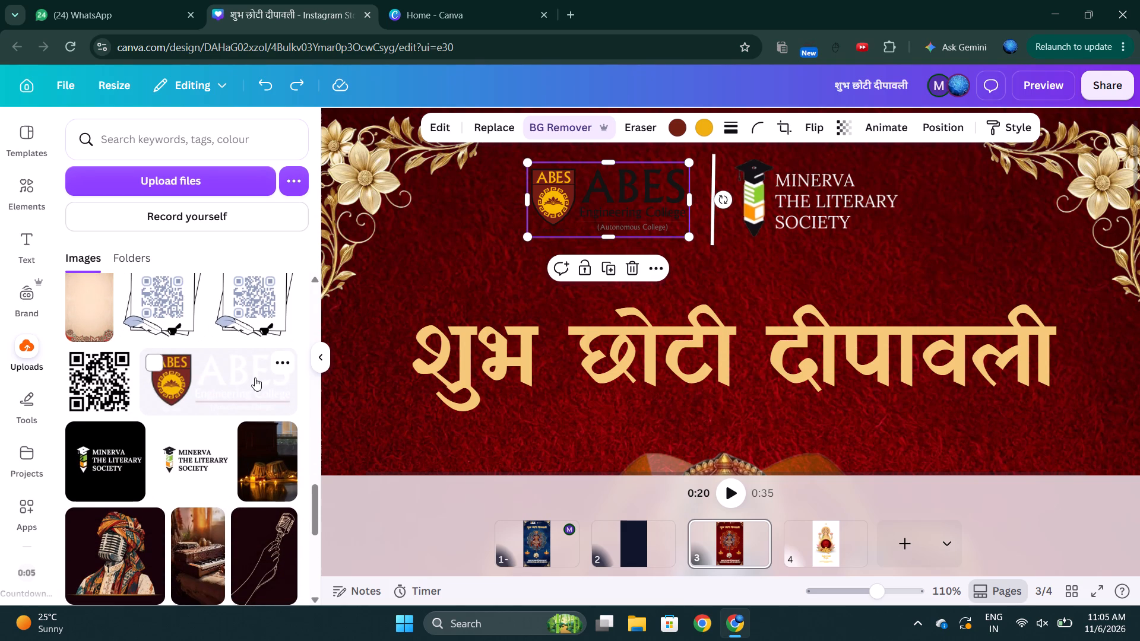
left_click(255, 377)
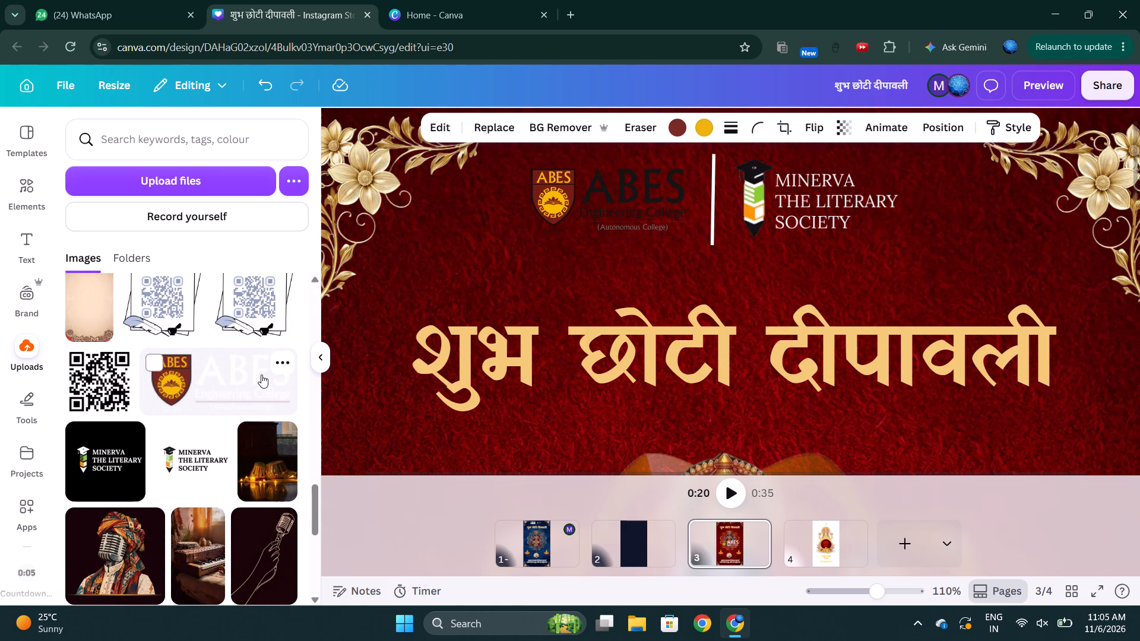
Move the newly added white-lettered ABES logo up towards the page 3 header, just below the शुभ छोटी दीपावली title.
scroll(671, 362, "down", 2)
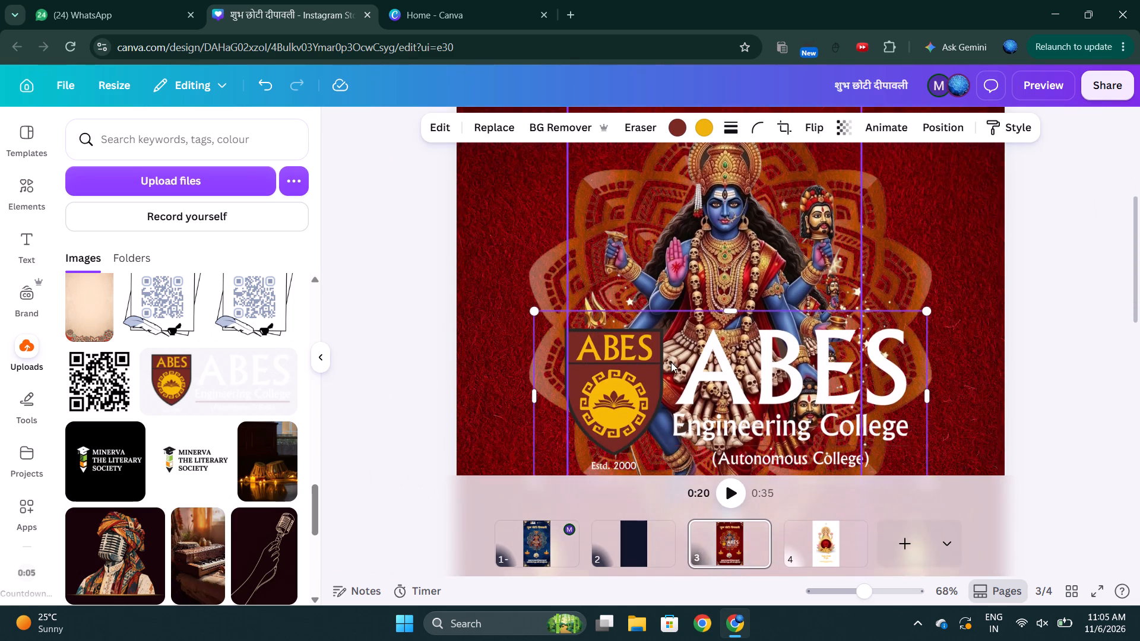
left_click_drag(685, 407, 617, 208)
scroll(617, 208, "up", 4)
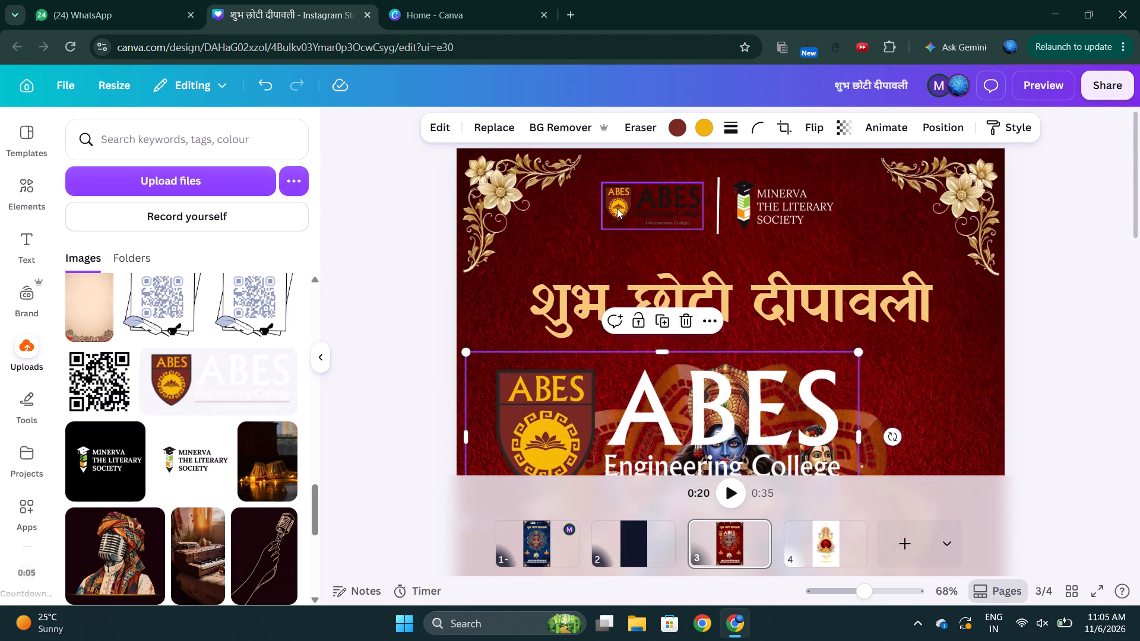
Delete the old dark-lettered ABES logo from the header of page 3.
left_click(617, 208)
key("BackSpace")
Scale the white-lettered ABES Engineering College logo to about 228 by 99 and place it beside the Minerva logo in the header.
left_click_drag(721, 414, 680, 275)
left_click_drag(817, 383, 543, 245)
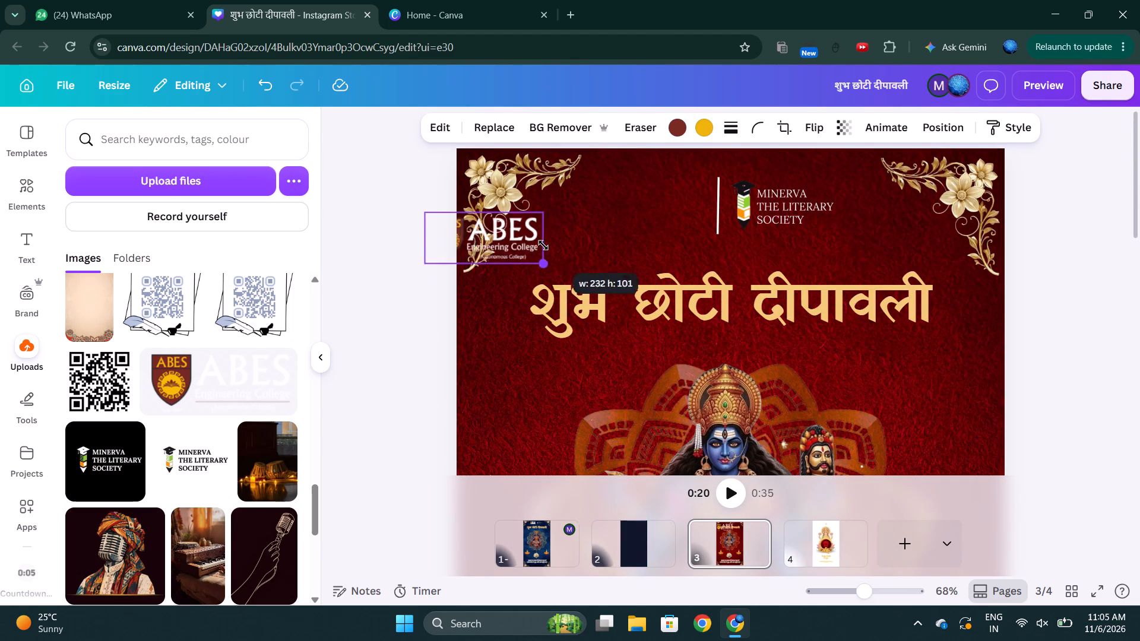
left_click_drag(543, 245, 526, 237)
left_click_drag(502, 235, 671, 201)
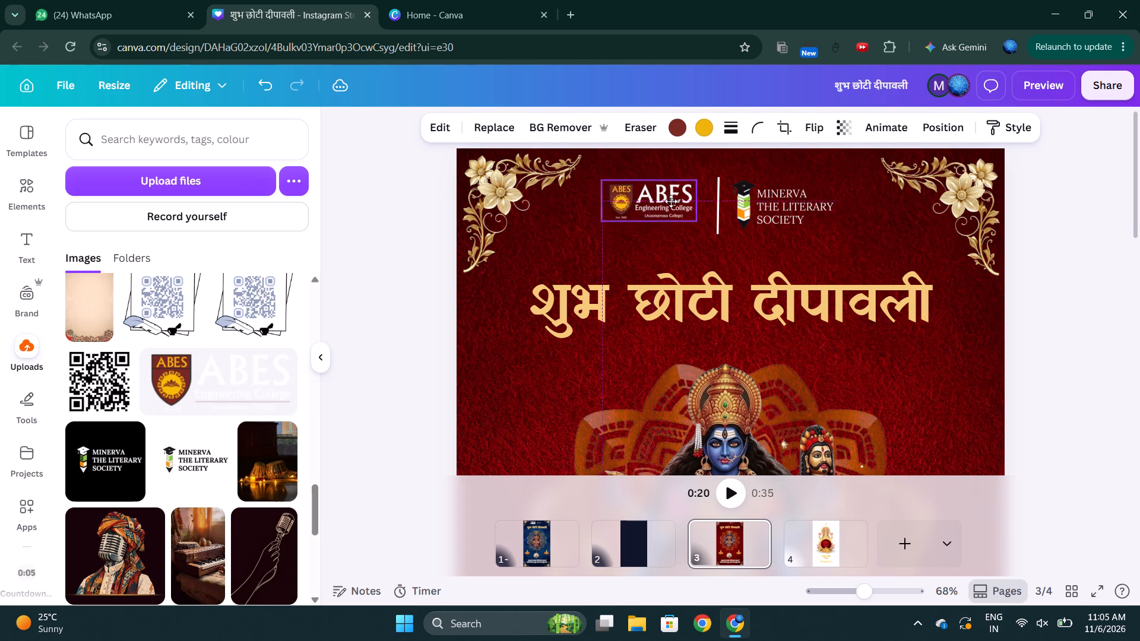
left_click_drag(671, 201, 654, 200)
left_click_drag(670, 217, 703, 230)
left_click(764, 256)
left_click(673, 196)
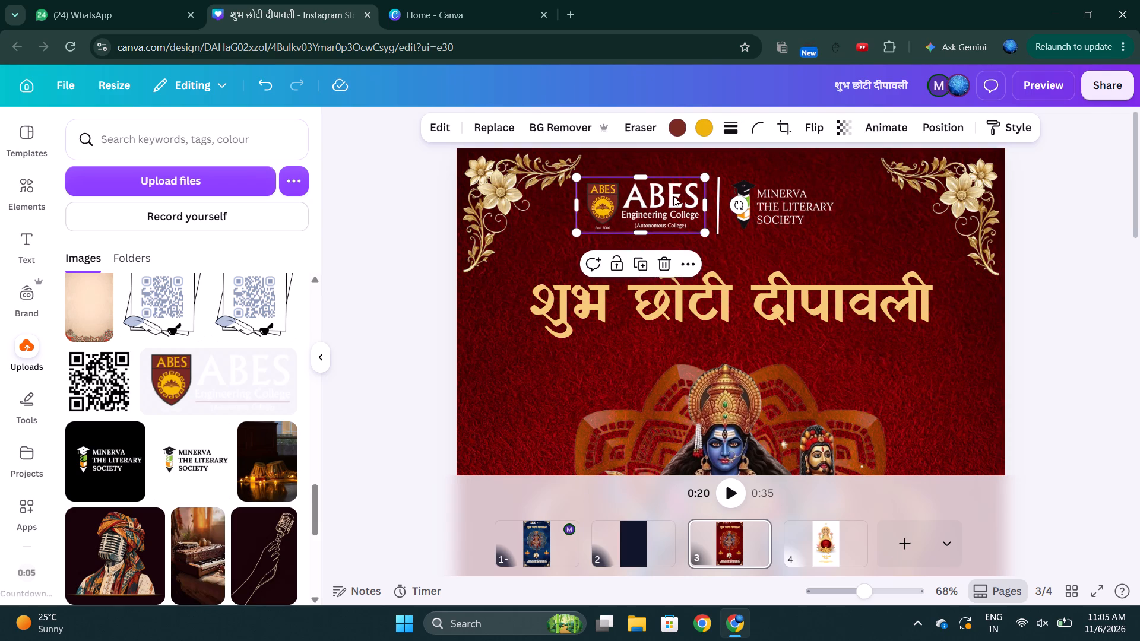
left_click_drag(575, 179, 590, 185)
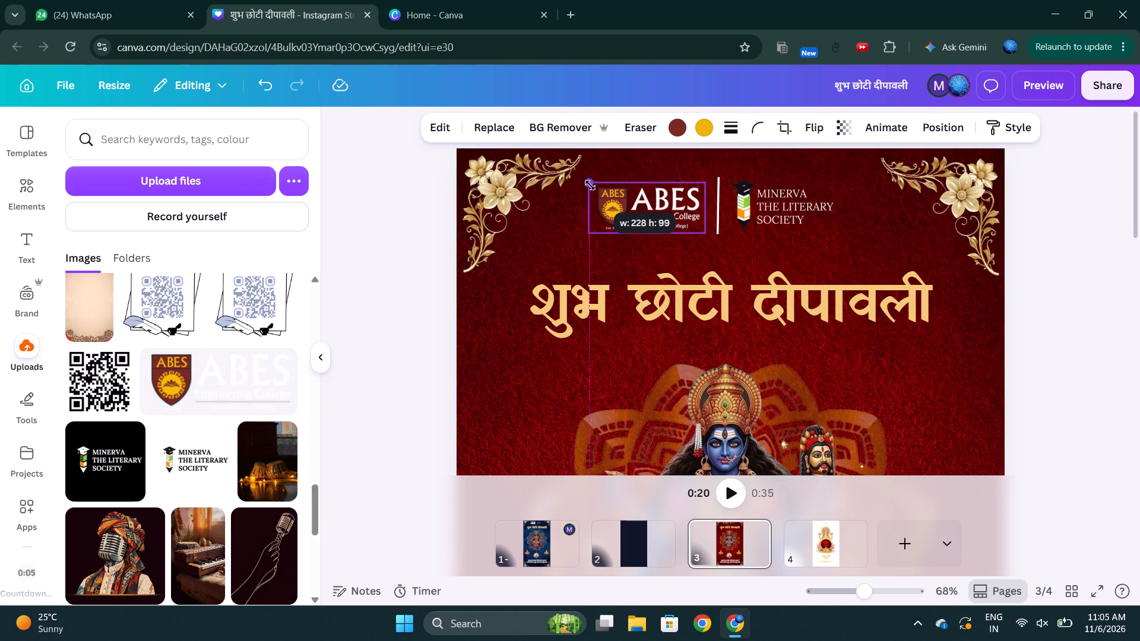
Delete the white vertical divider line between the two header logos.
left_click(720, 206)
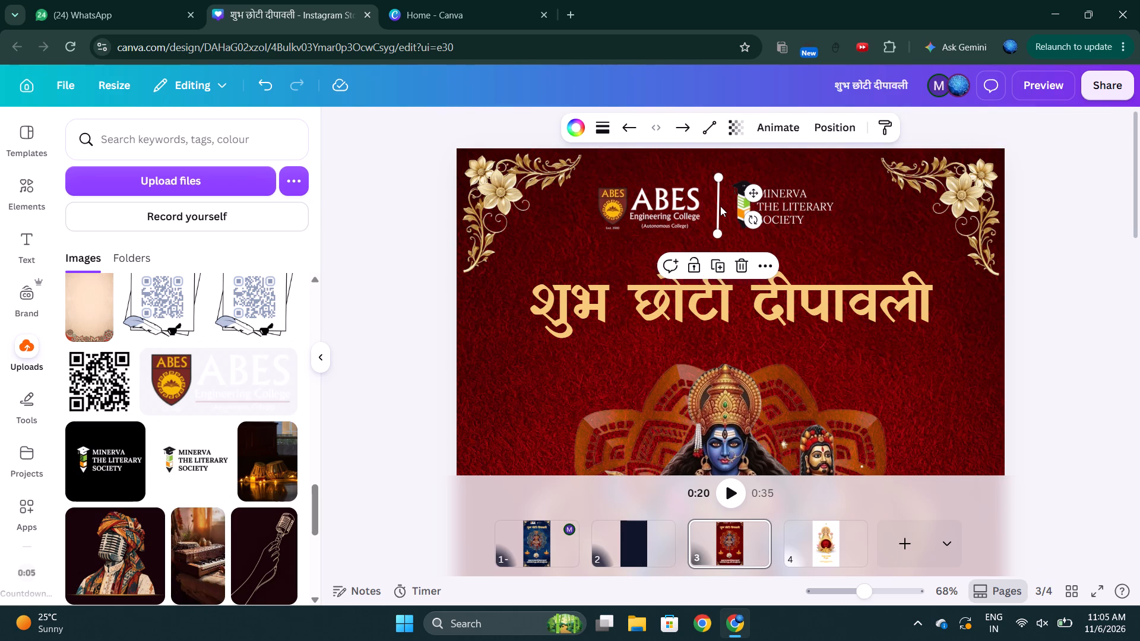
key("Delete")
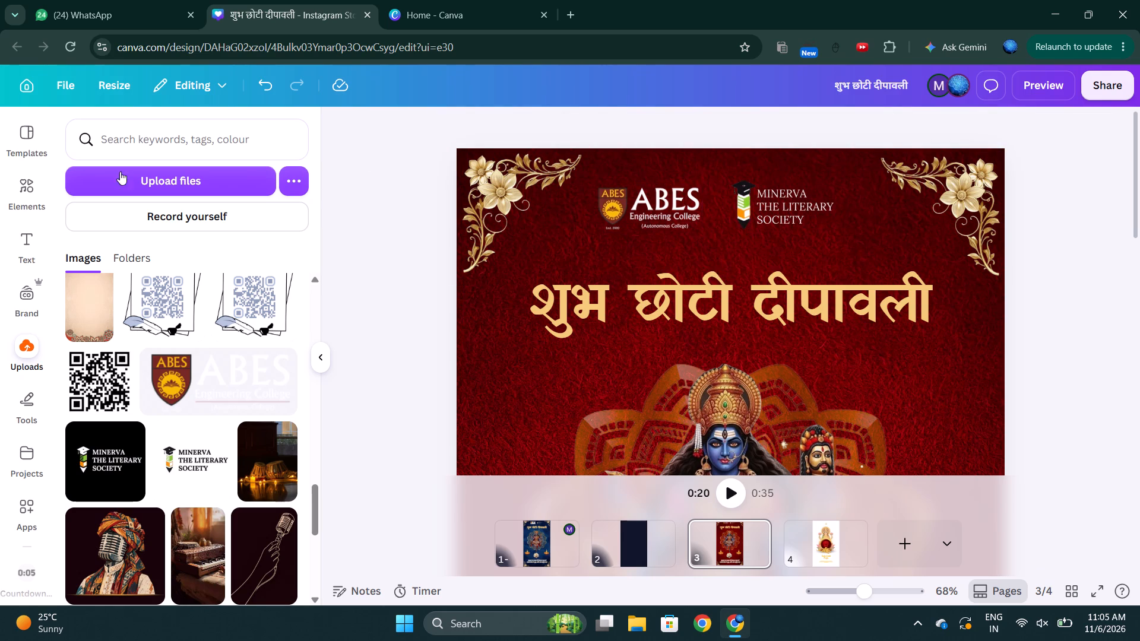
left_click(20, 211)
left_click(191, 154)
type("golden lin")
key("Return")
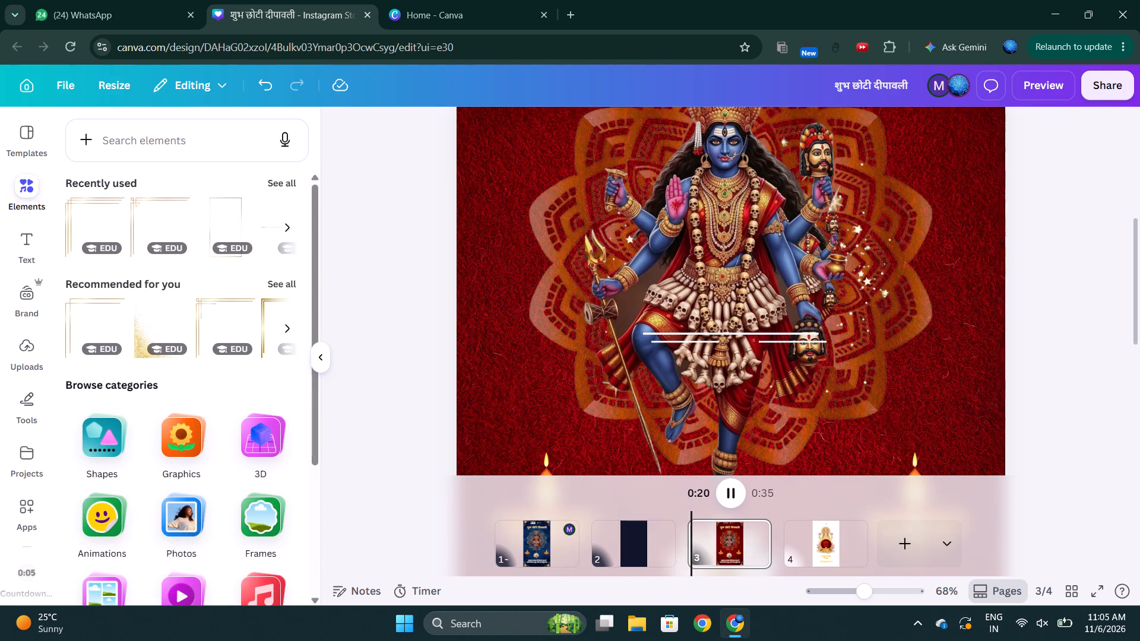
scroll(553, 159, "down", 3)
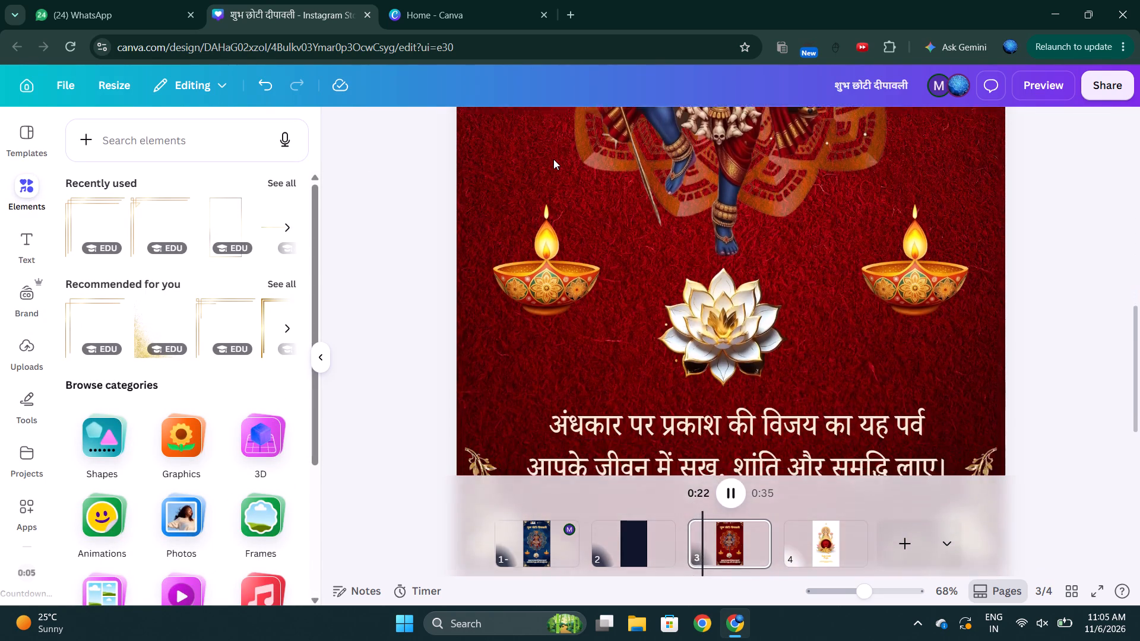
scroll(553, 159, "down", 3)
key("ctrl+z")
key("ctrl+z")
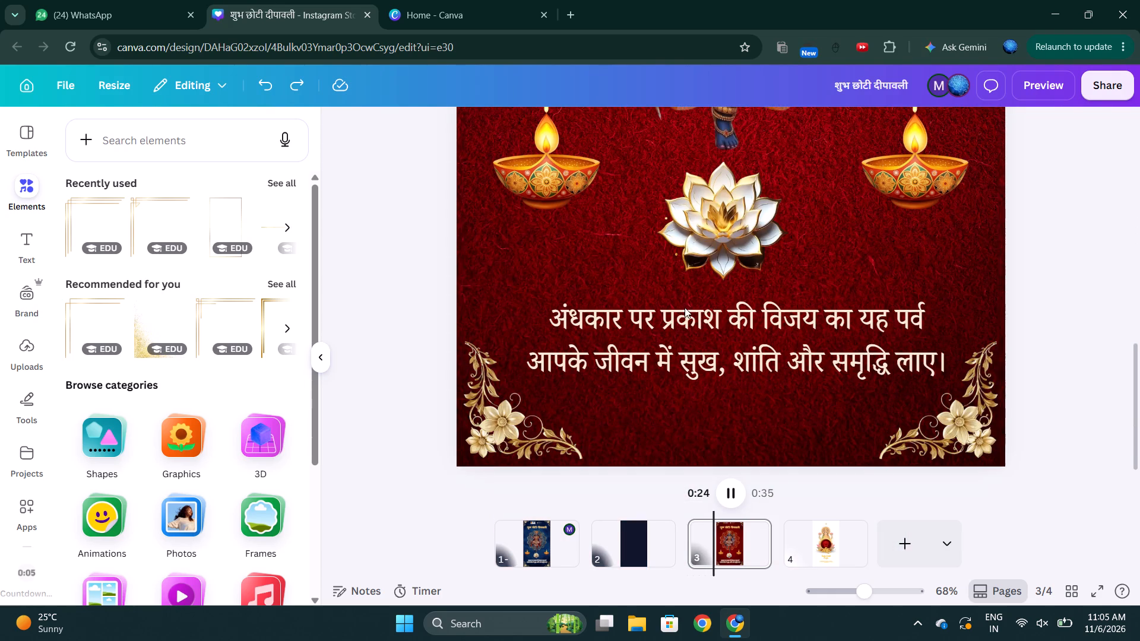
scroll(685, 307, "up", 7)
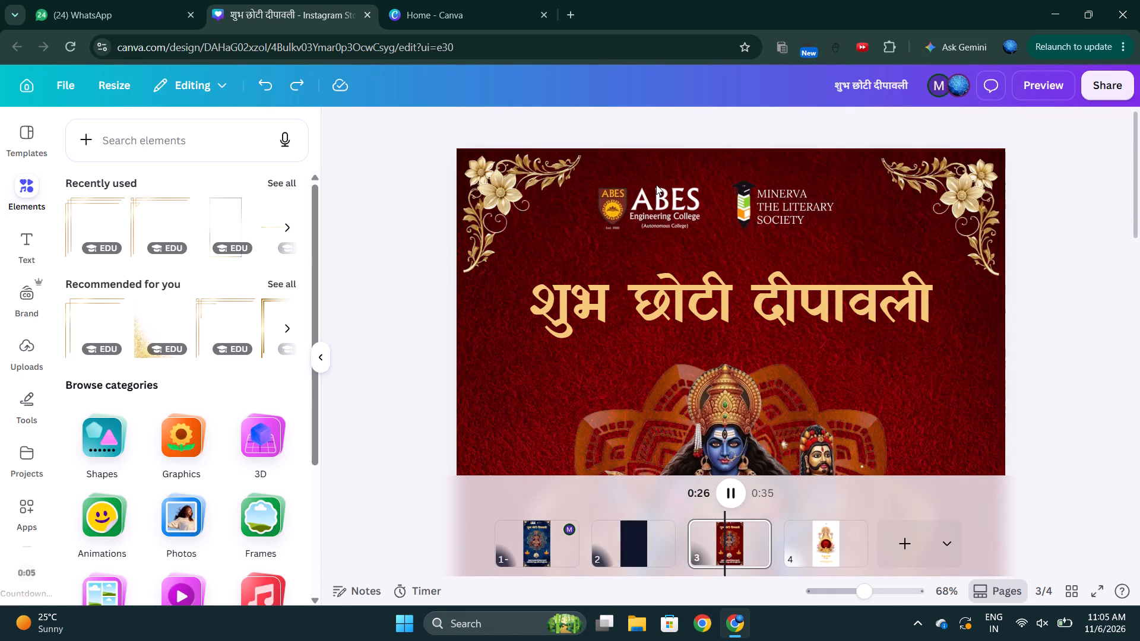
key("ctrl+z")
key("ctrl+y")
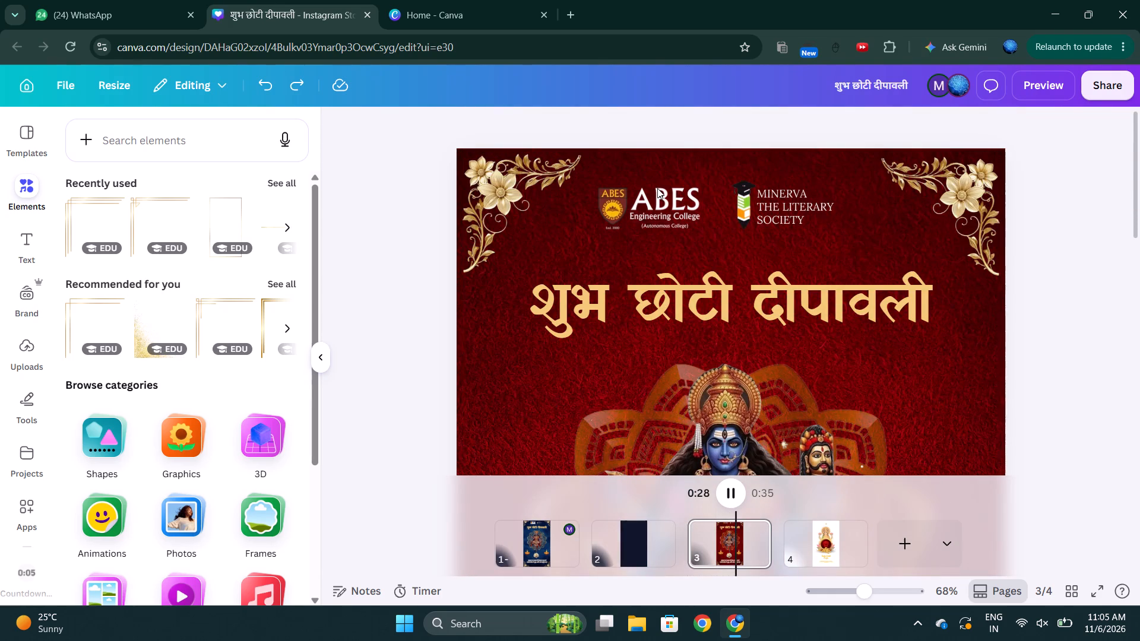
Search the elements library for golden line and show all the graphics results.
left_click(236, 135)
type("goldeen line")
key("Return")
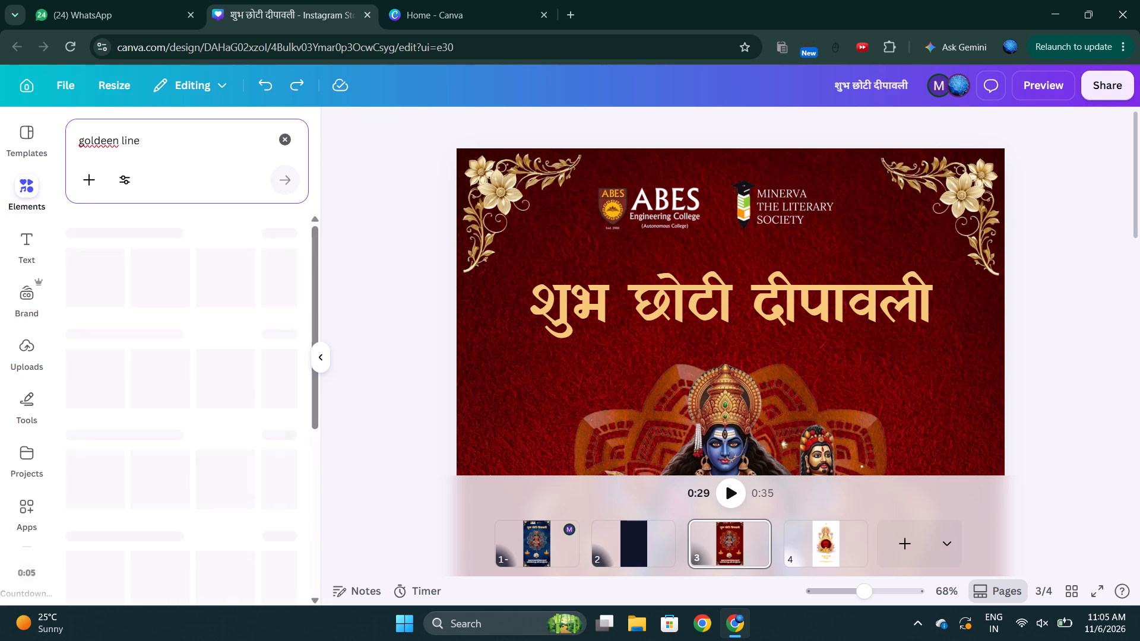
left_click(106, 138)
key("BackSpace")
key("Return")
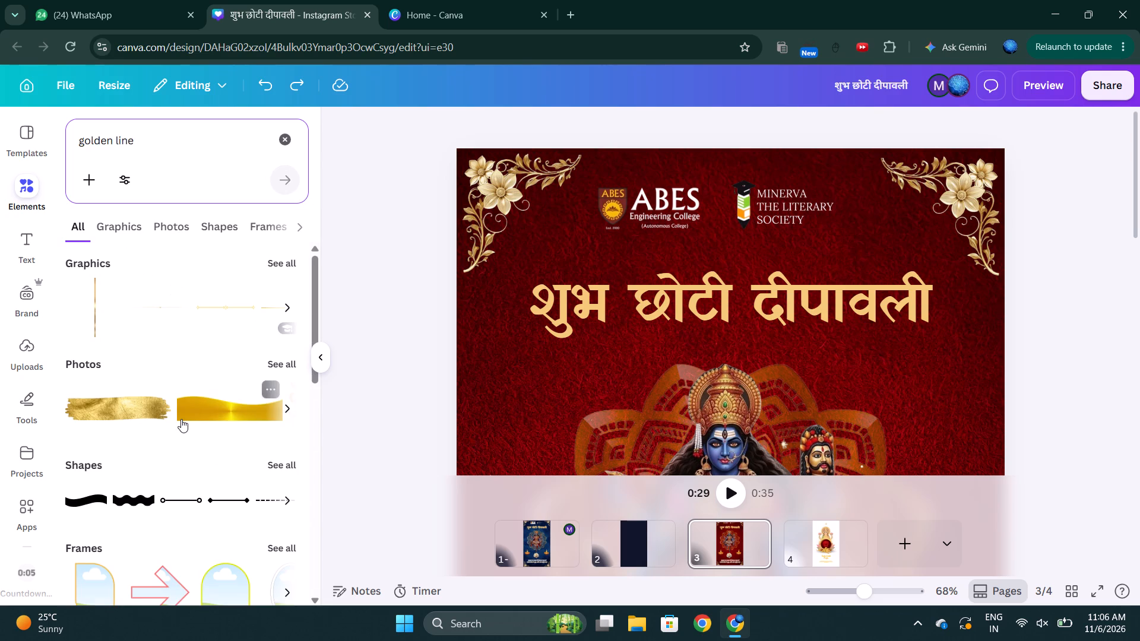
left_click(288, 252)
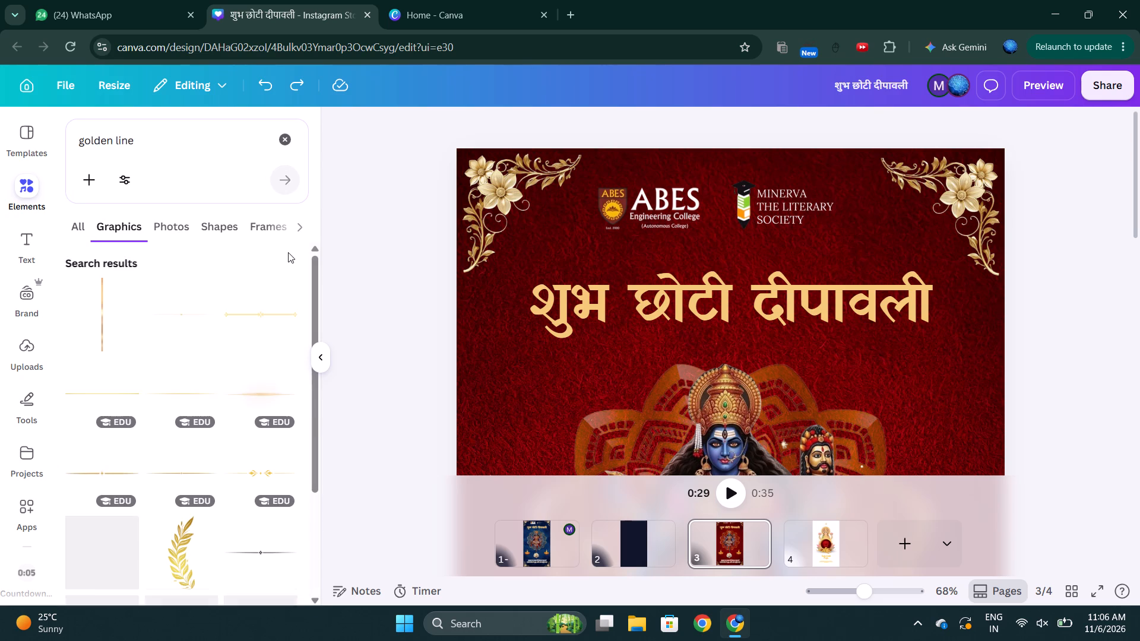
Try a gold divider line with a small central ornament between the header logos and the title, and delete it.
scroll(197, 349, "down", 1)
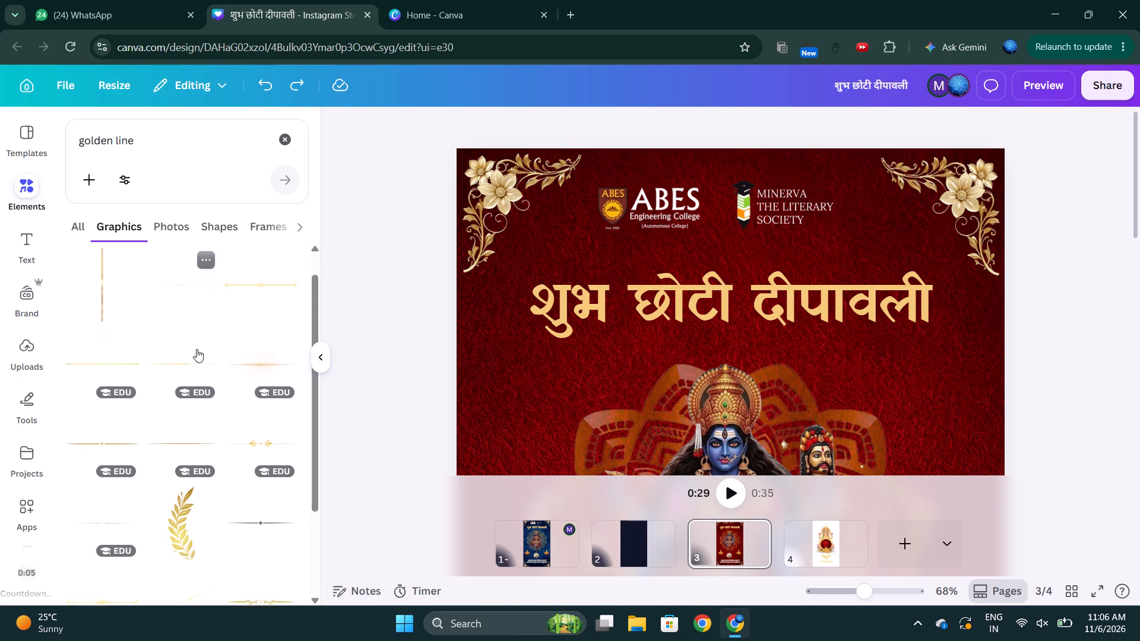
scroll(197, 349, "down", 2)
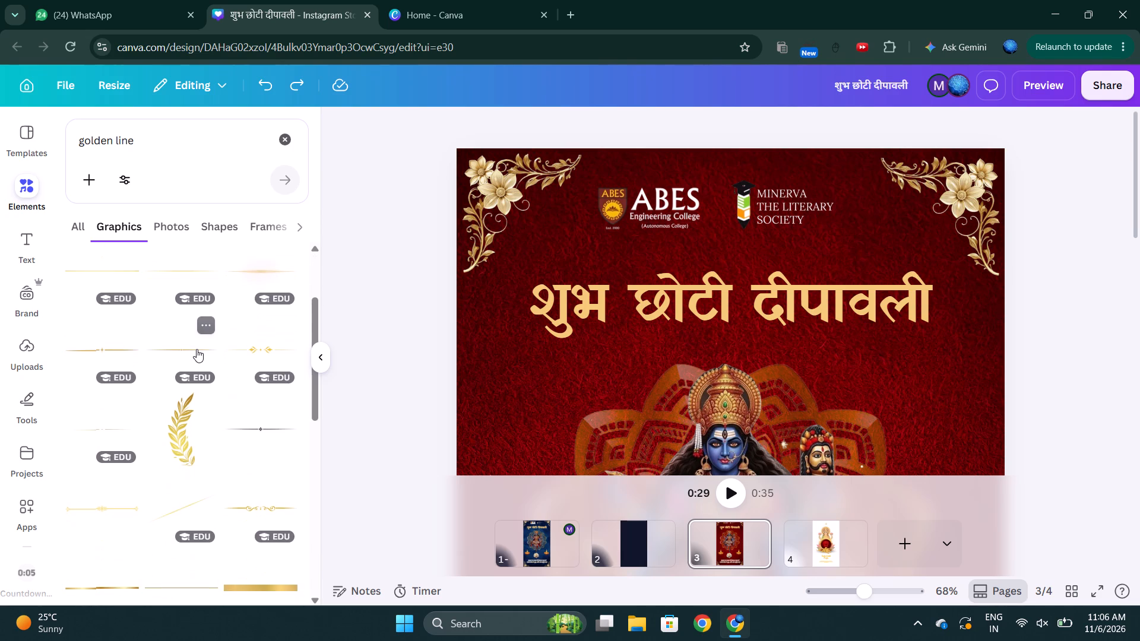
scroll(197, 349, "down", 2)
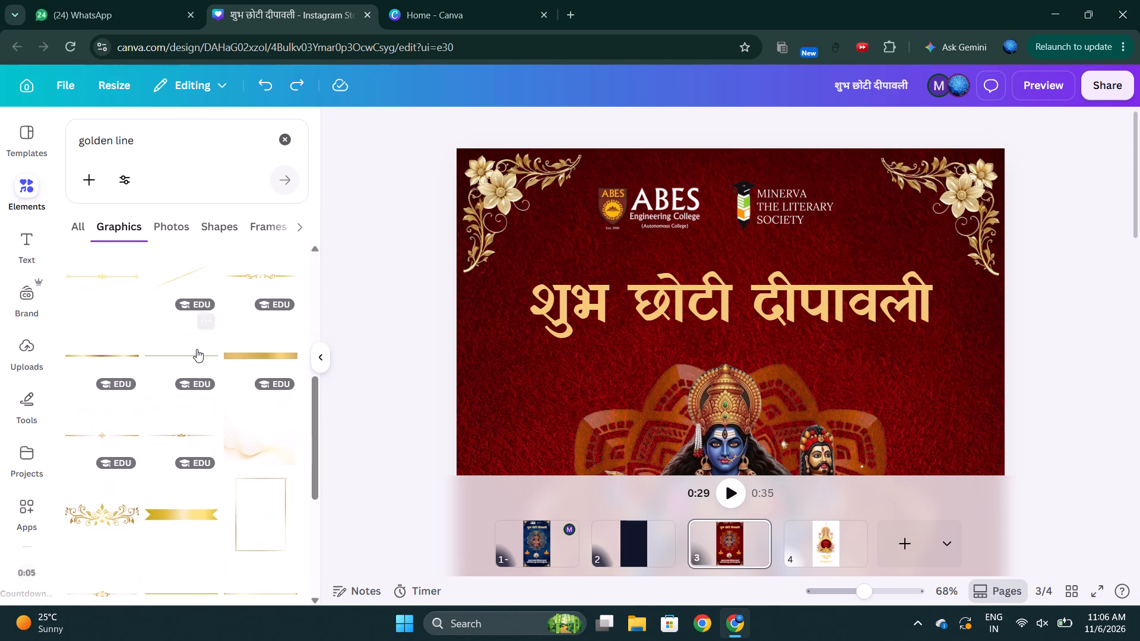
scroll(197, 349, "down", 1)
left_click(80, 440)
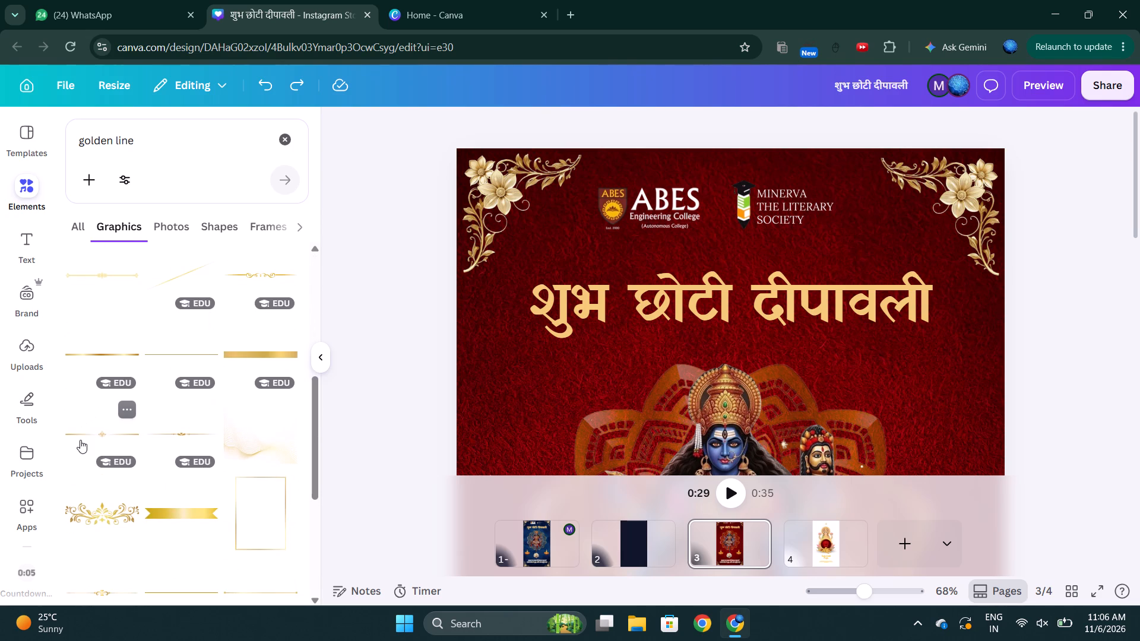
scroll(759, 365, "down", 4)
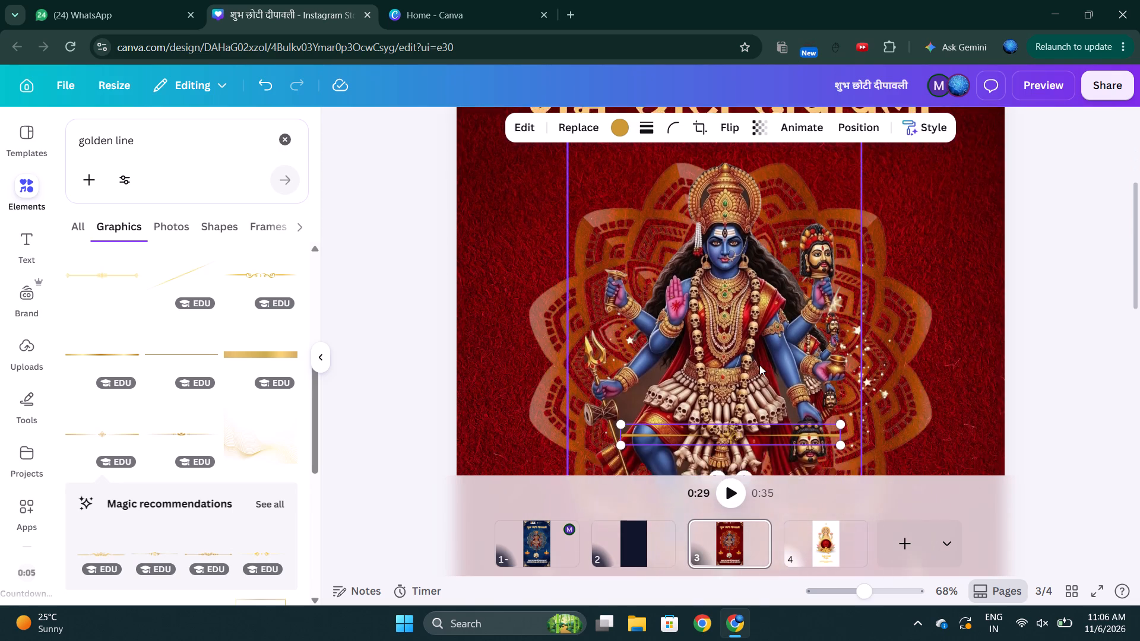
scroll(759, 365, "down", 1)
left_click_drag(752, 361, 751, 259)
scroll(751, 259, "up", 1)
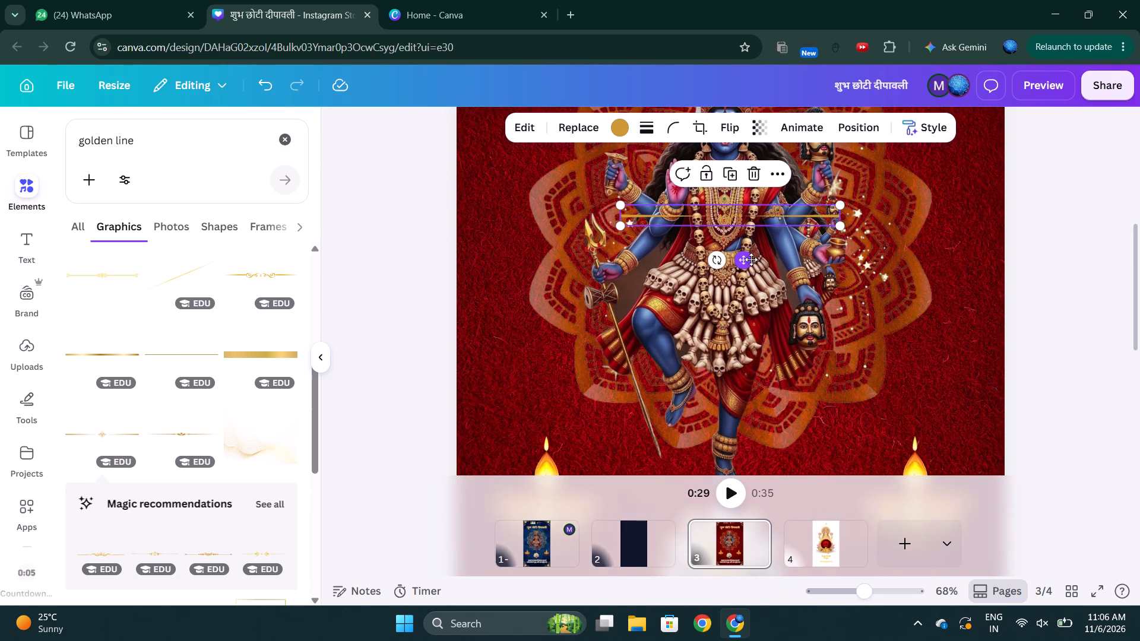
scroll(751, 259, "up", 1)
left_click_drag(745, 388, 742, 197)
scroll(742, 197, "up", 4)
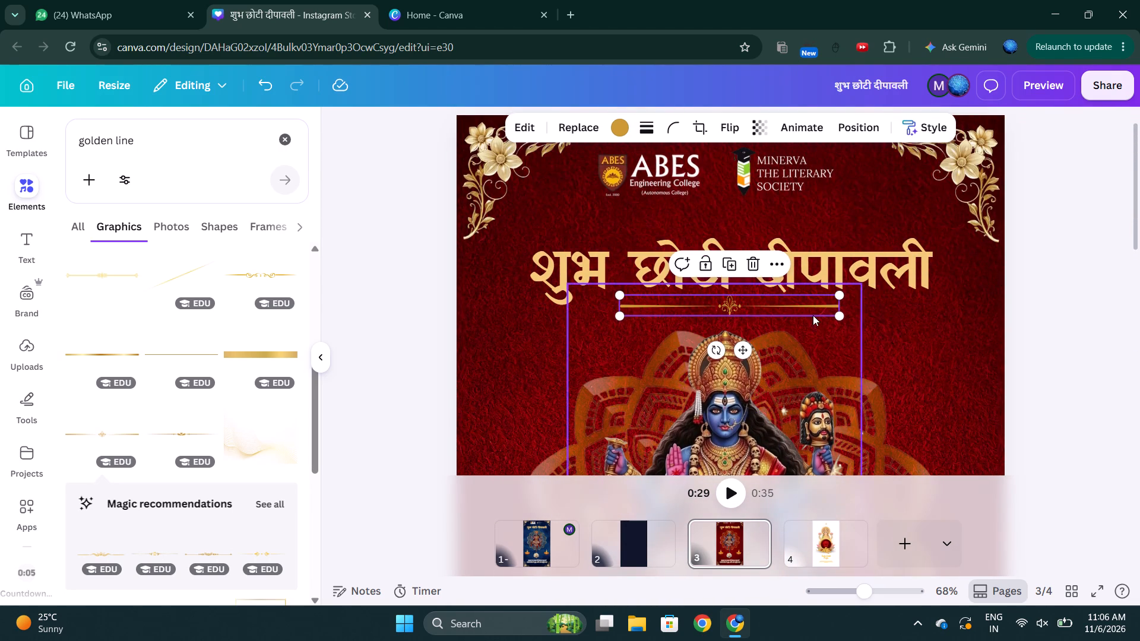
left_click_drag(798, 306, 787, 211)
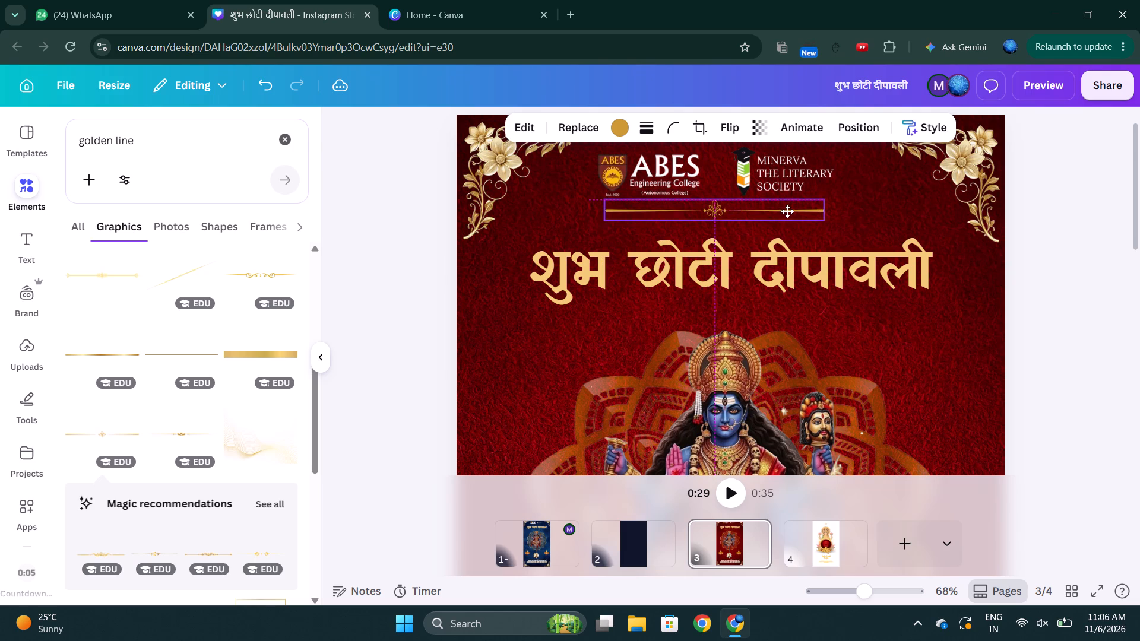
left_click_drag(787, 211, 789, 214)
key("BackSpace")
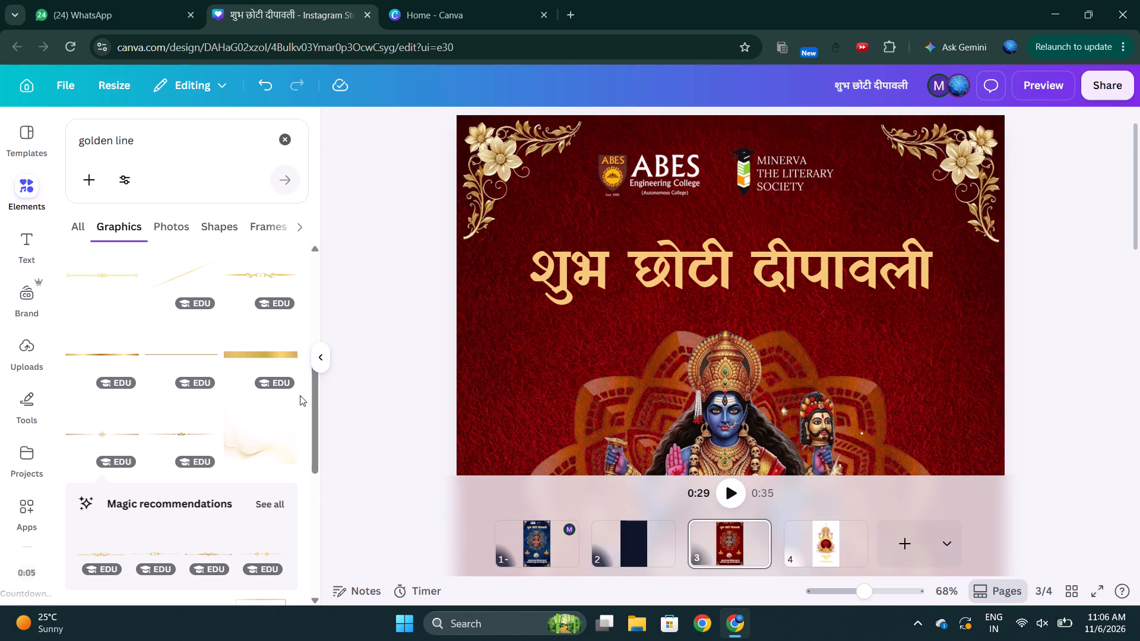
Add the gold divider line with a central scroll ornament and move it between the header logos and the title.
scroll(229, 407, "down", 3)
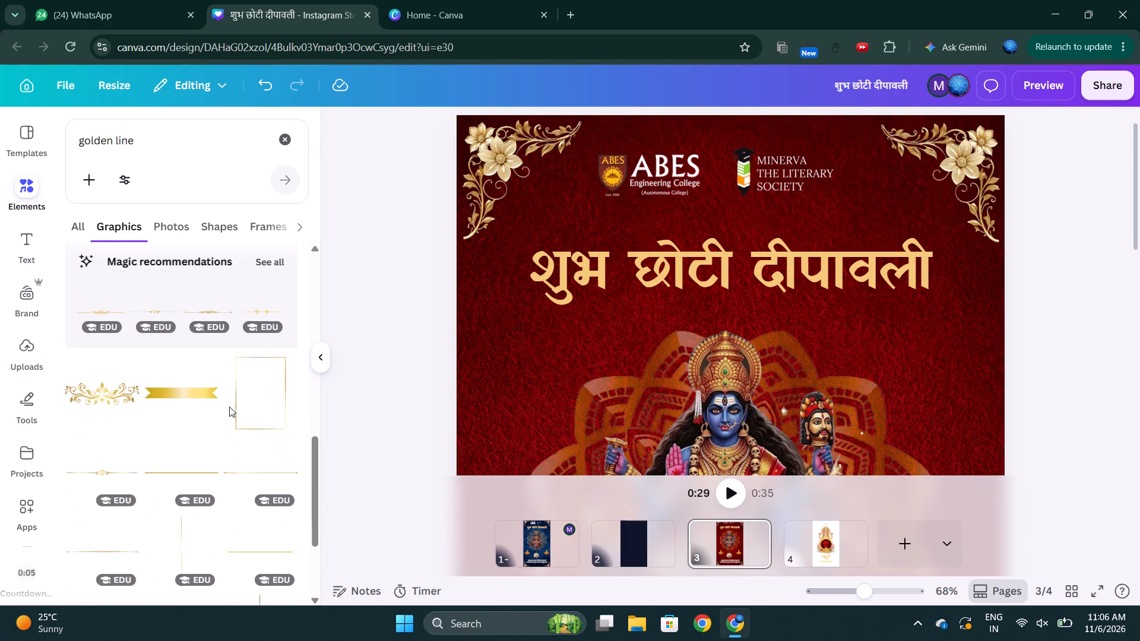
scroll(229, 407, "down", 1)
left_click(106, 463)
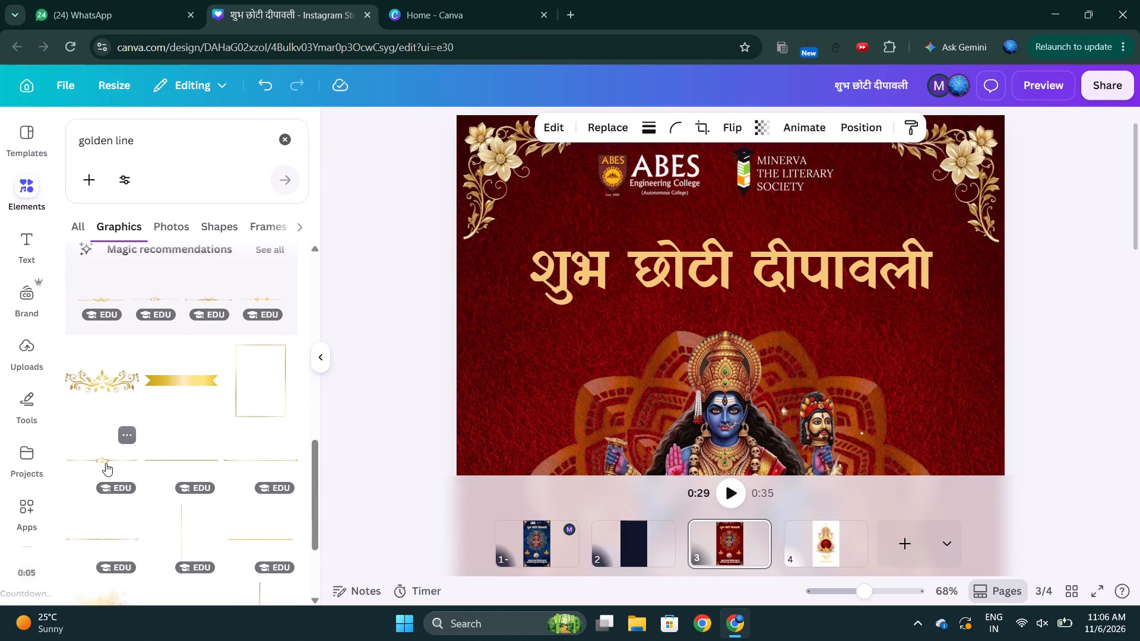
scroll(579, 326, "down", 2)
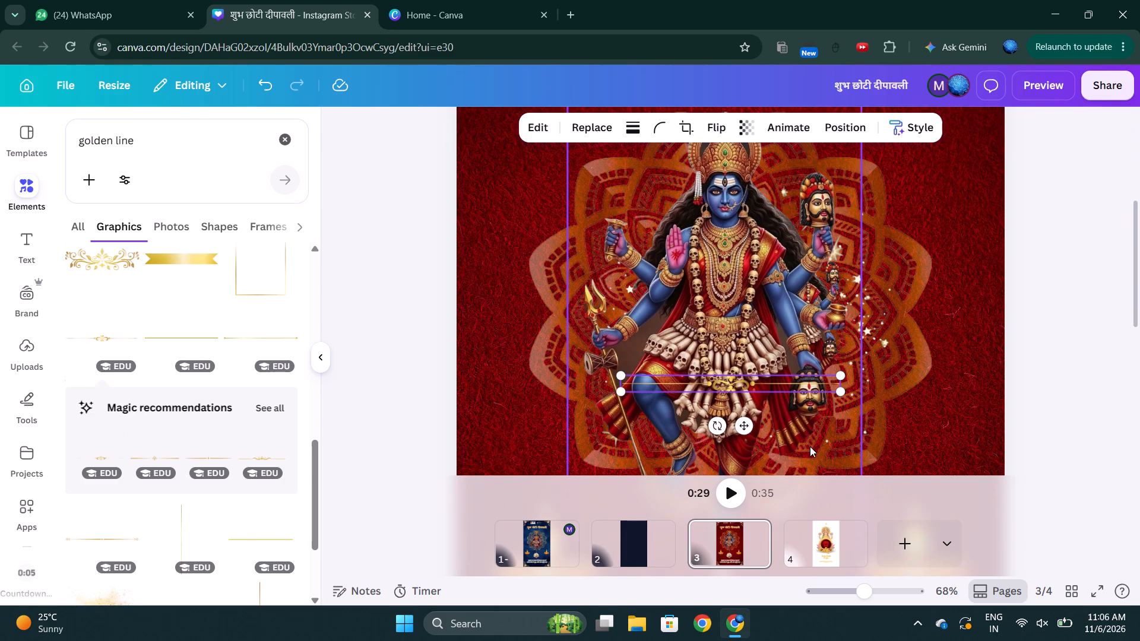
left_click_drag(742, 421, 744, 394)
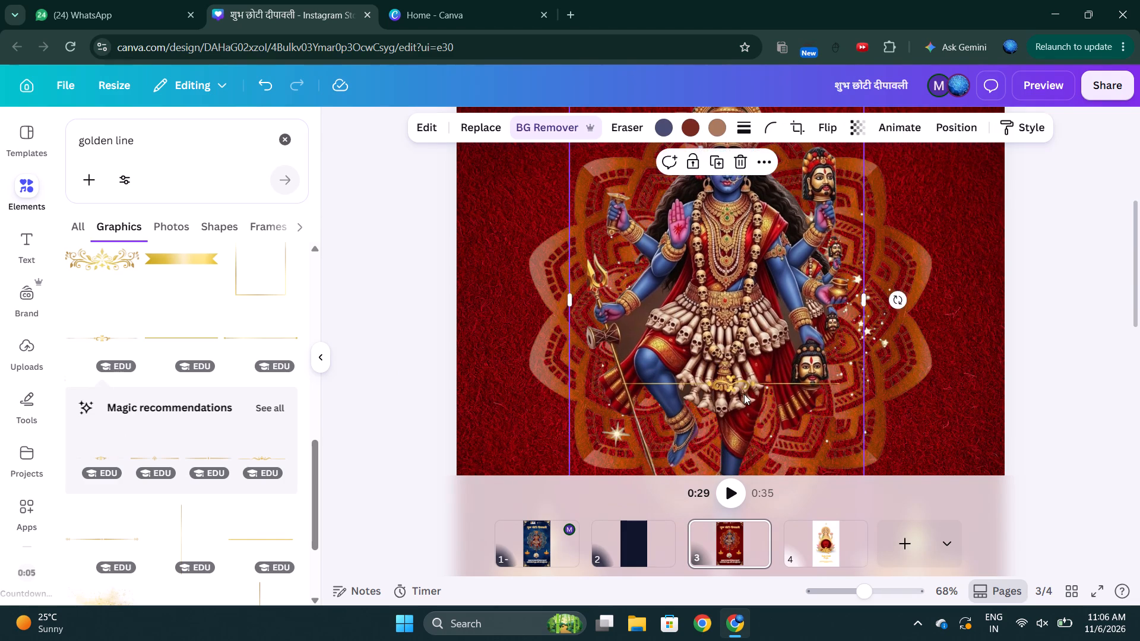
key("ctrl+z")
left_click_drag(756, 386, 749, 199)
scroll(749, 199, "up", 2)
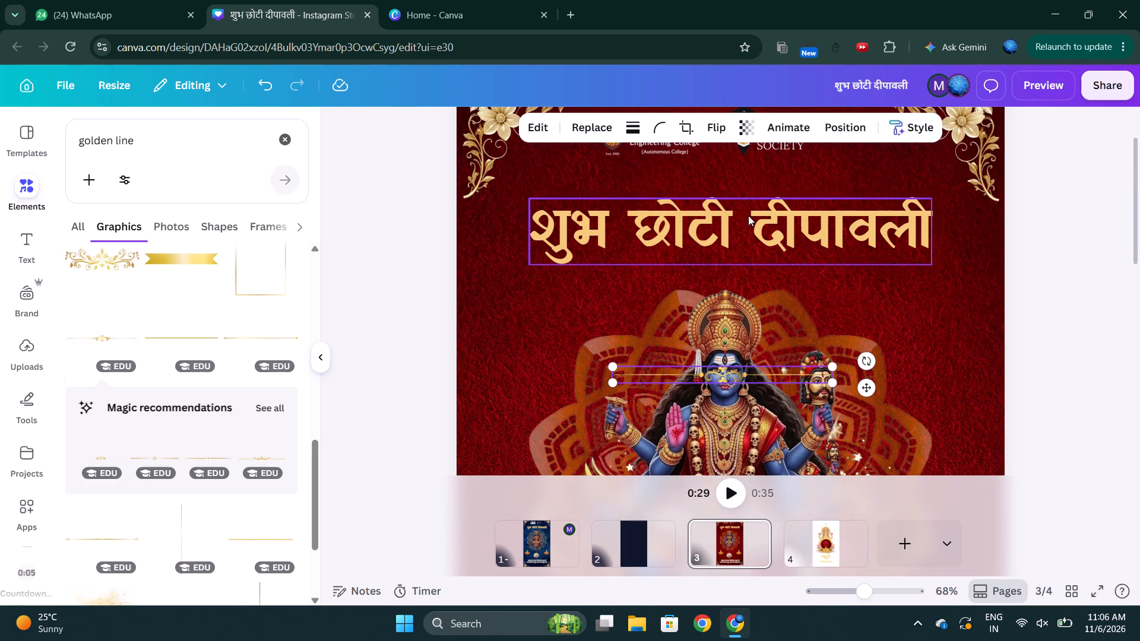
left_click_drag(755, 380, 749, 183)
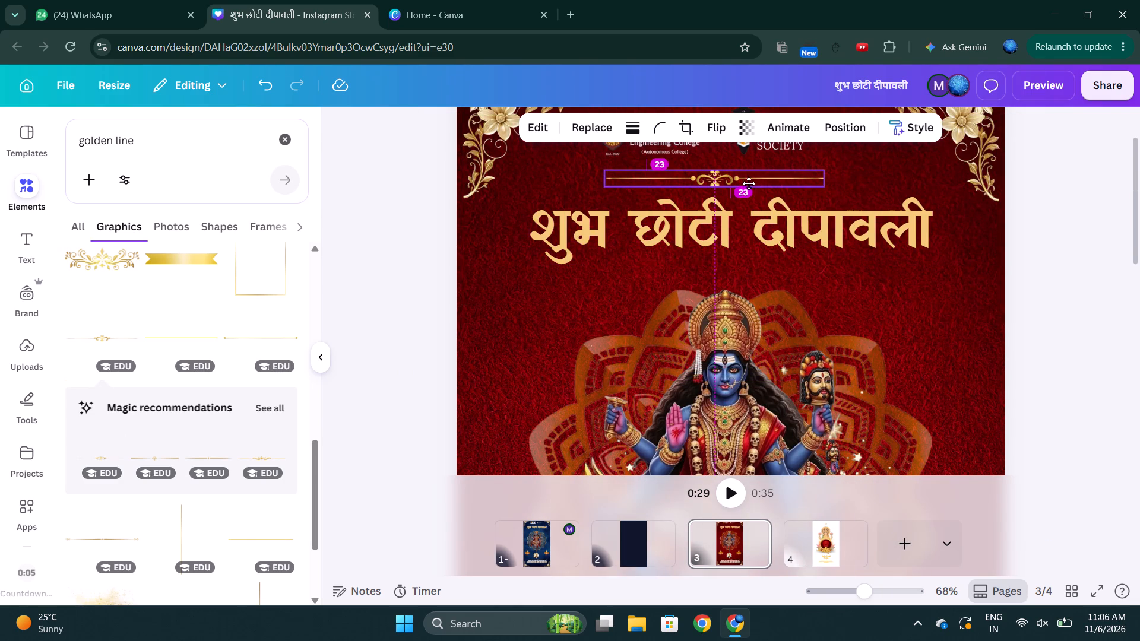
Shrink the gold divider to about half its length, rotate it to vertical and place it between the ABES and Minerva logos.
left_click_drag(827, 168, 719, 185)
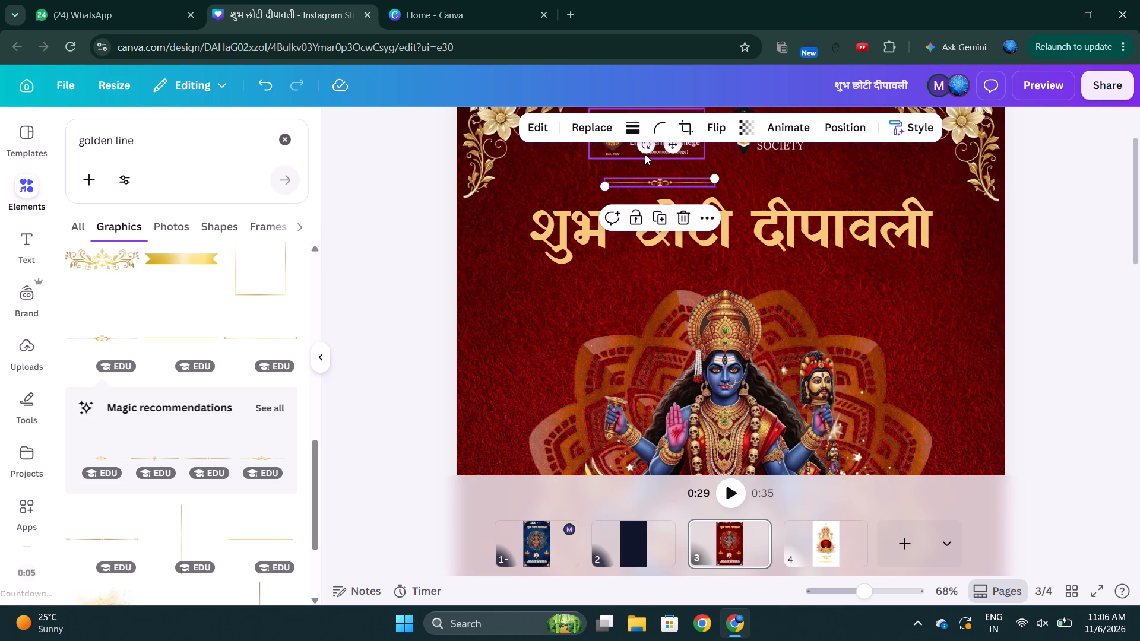
left_click_drag(643, 149, 715, 164)
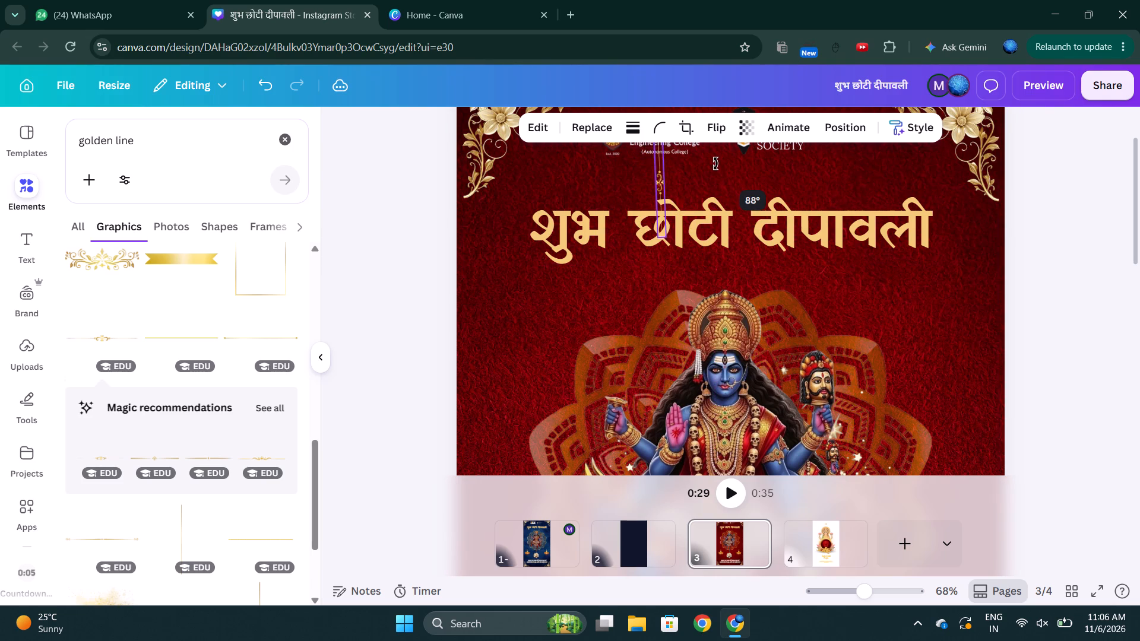
left_click_drag(715, 164, 717, 165)
scroll(705, 190, "up", 1)
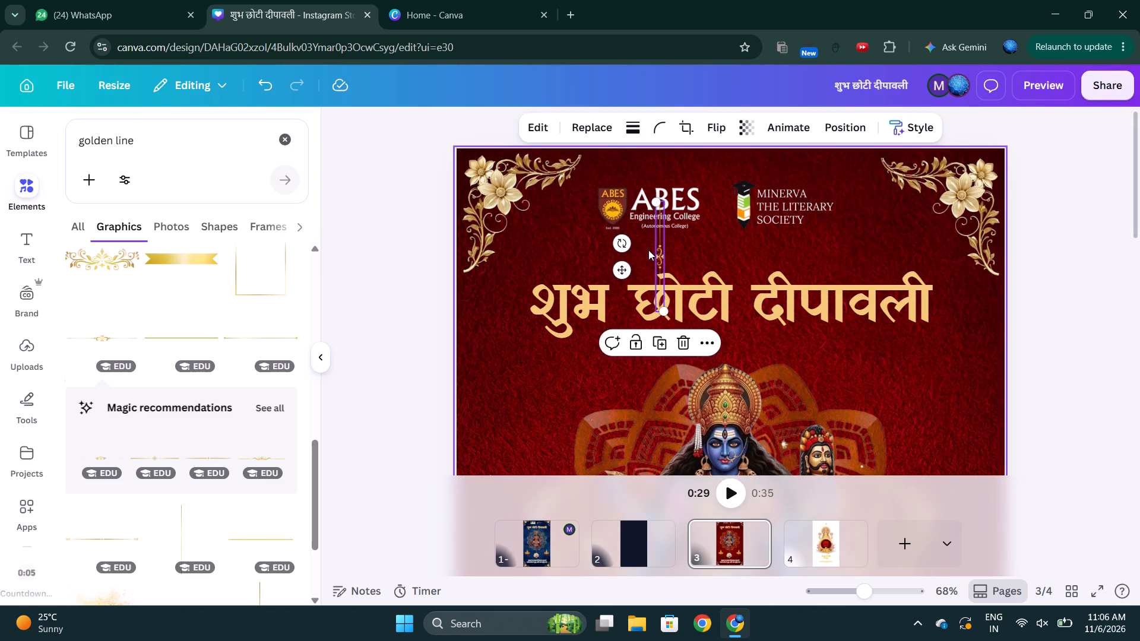
left_click_drag(658, 255, 712, 208)
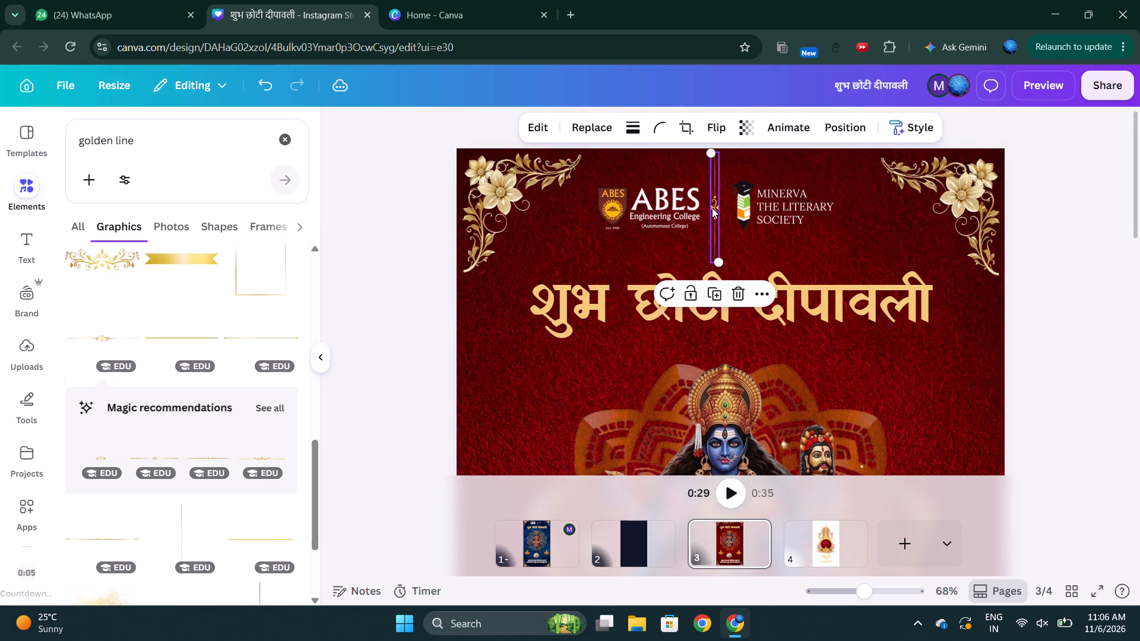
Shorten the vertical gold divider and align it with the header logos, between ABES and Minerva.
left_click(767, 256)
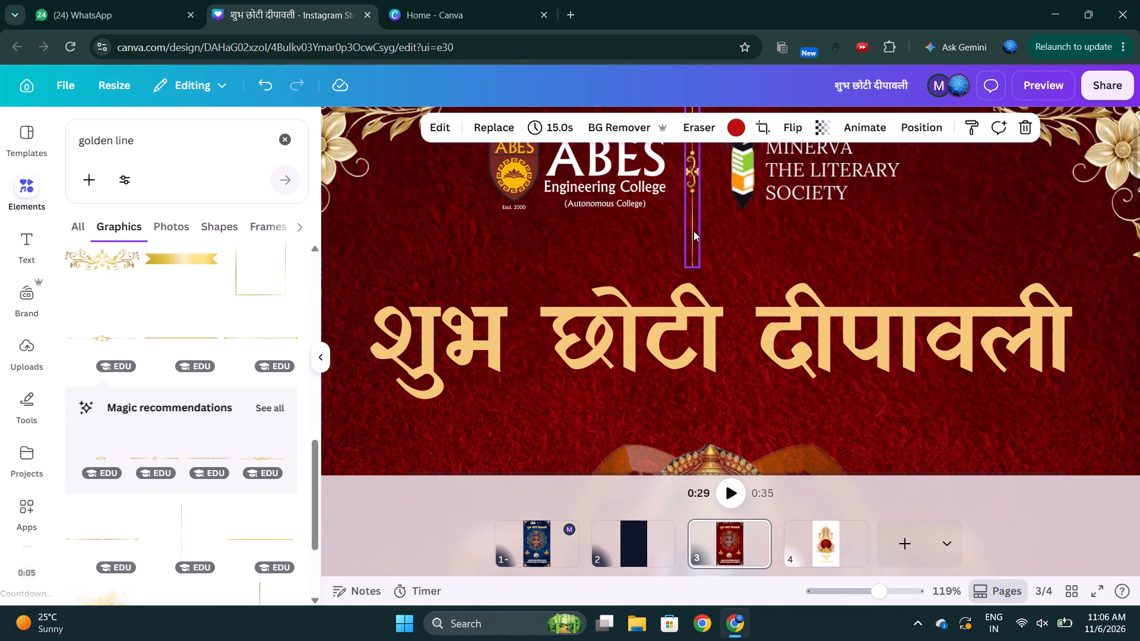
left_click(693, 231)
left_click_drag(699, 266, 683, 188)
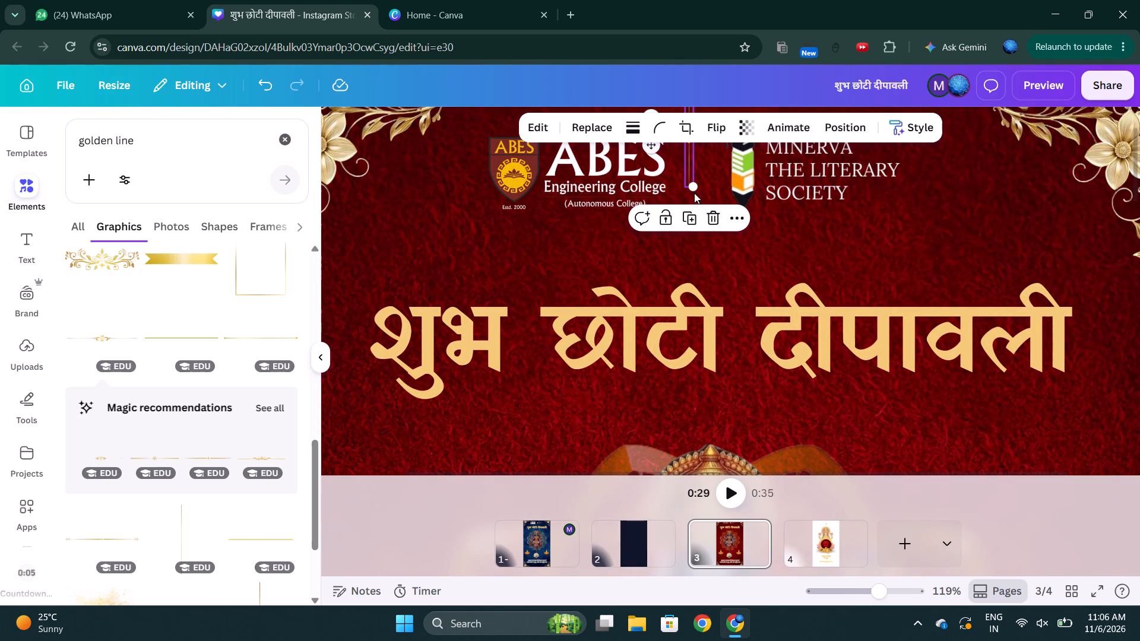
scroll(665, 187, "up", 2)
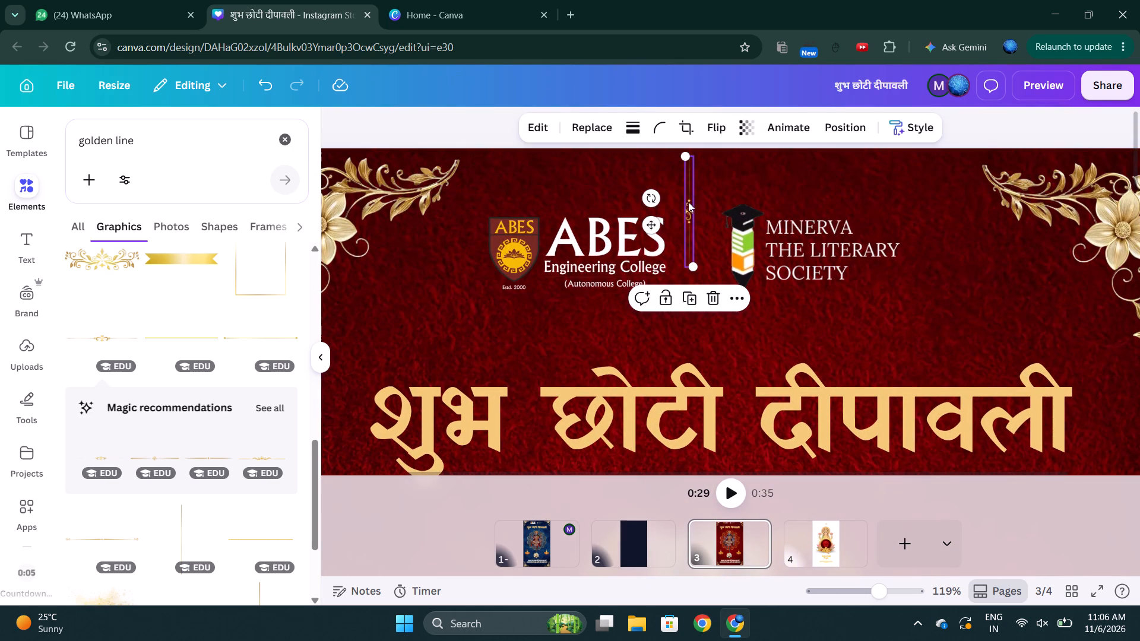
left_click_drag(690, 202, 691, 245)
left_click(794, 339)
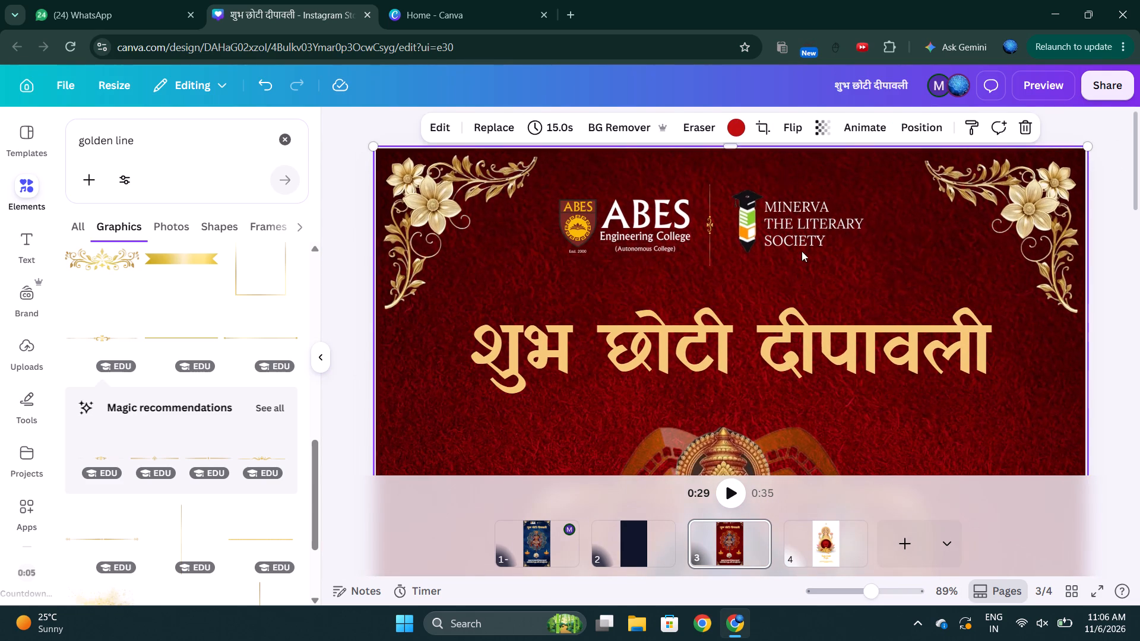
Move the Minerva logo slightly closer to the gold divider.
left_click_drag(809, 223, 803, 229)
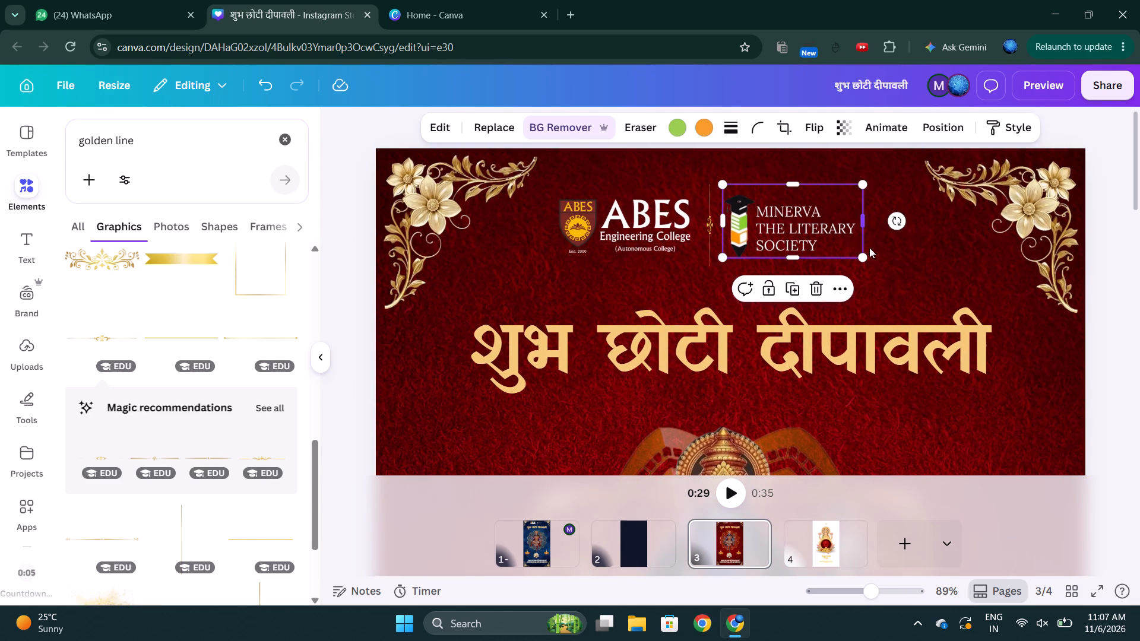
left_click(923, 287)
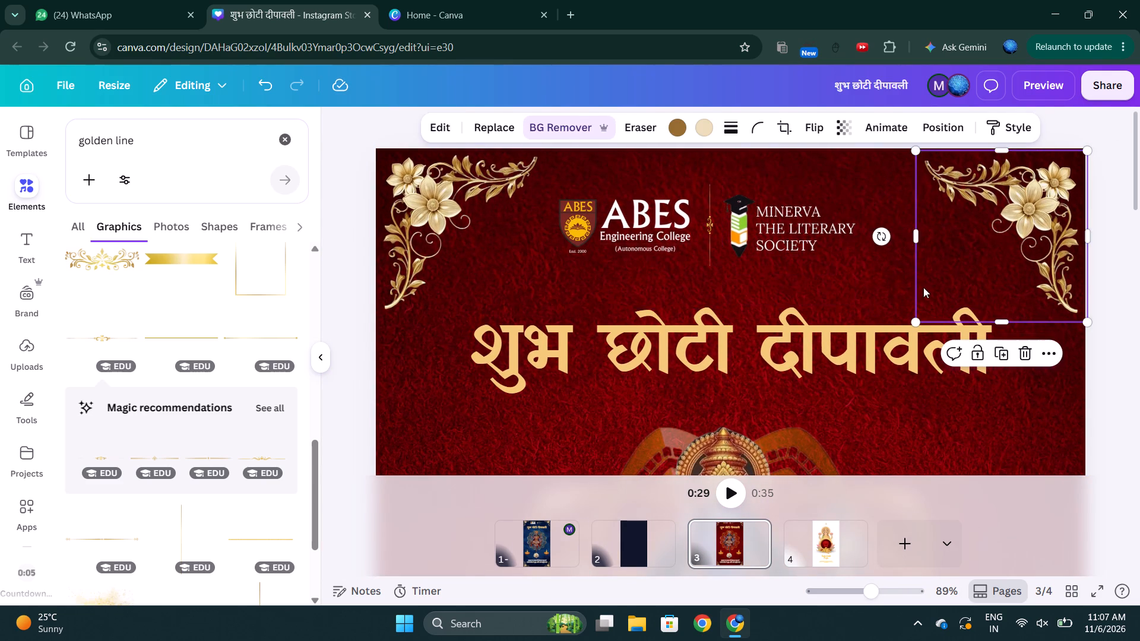
Add the uploaded Minerva logo with the black background to the page and remove its background.
left_click(0, 373)
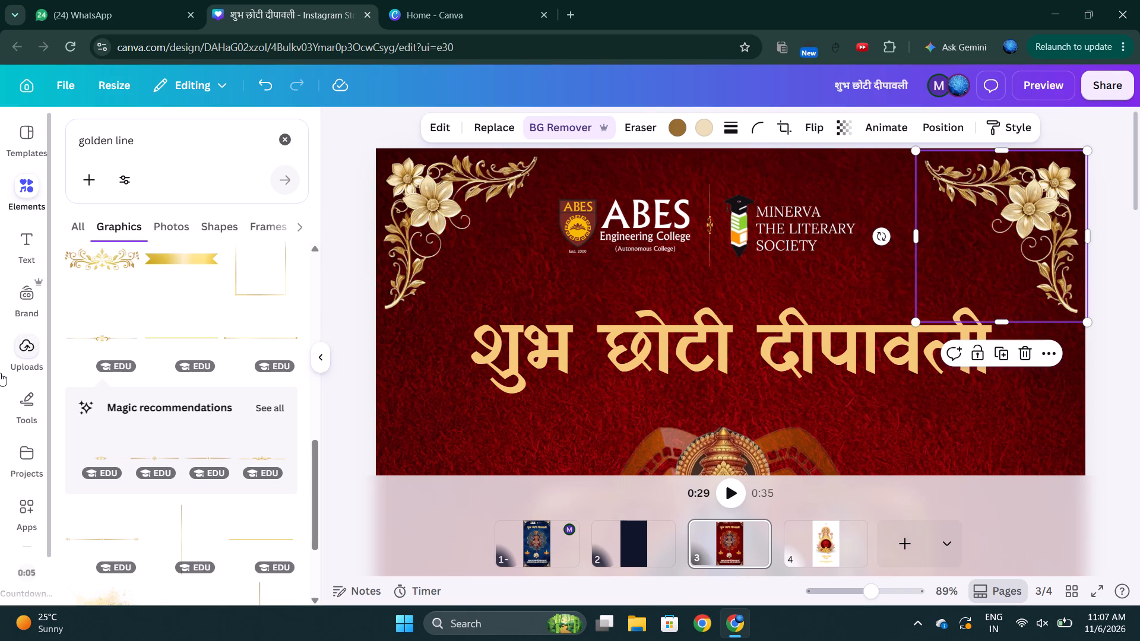
scroll(126, 391, "down", 1)
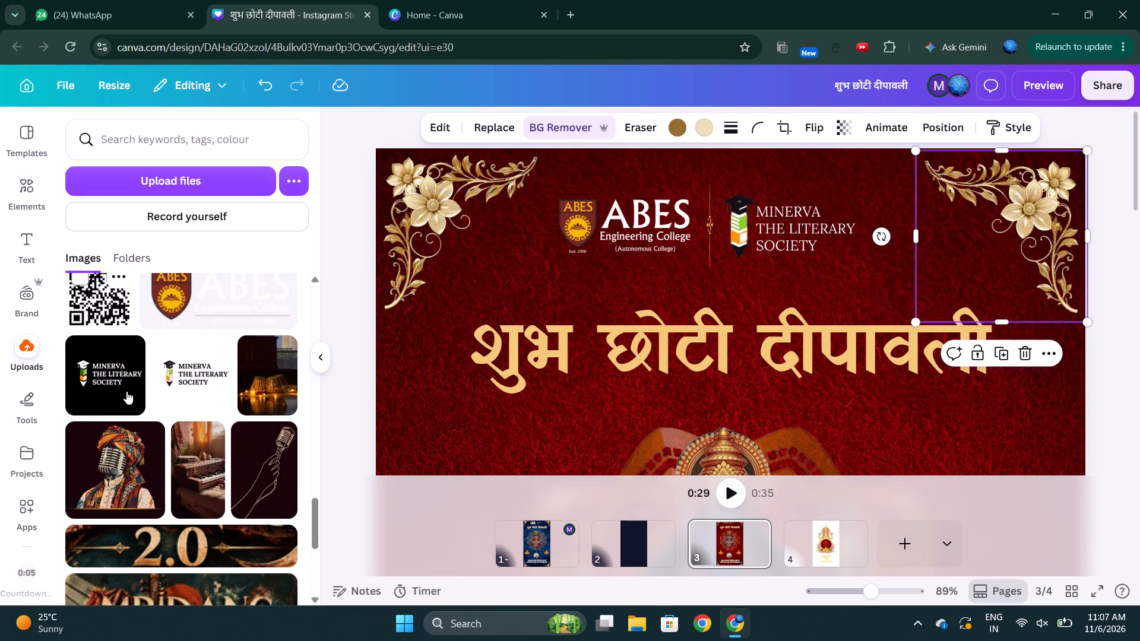
scroll(126, 391, "down", 3)
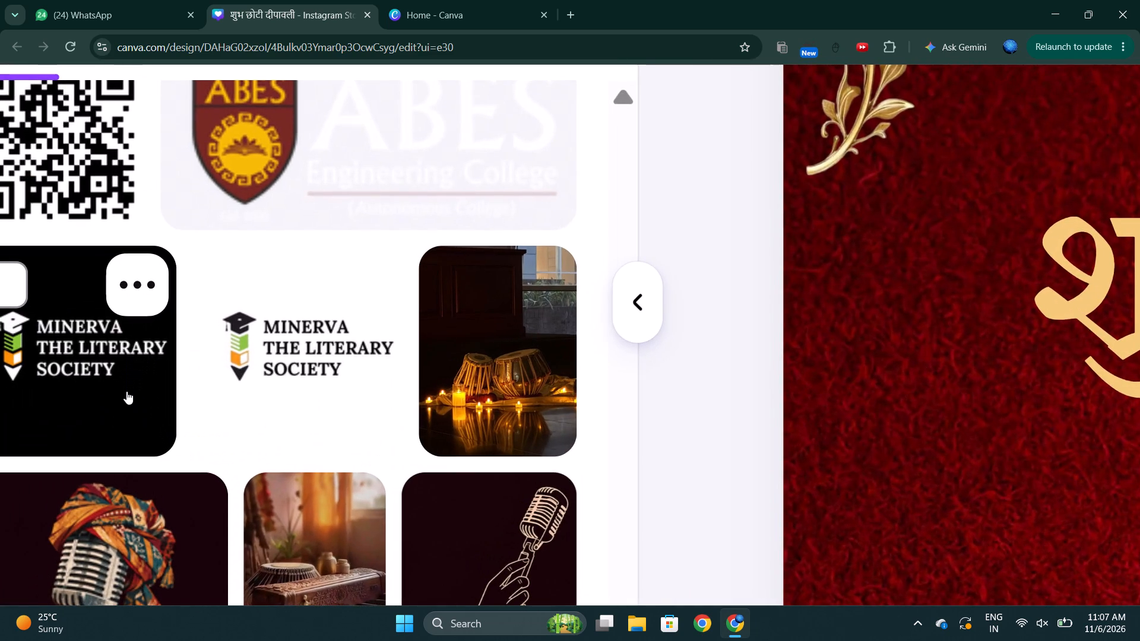
left_click(127, 390)
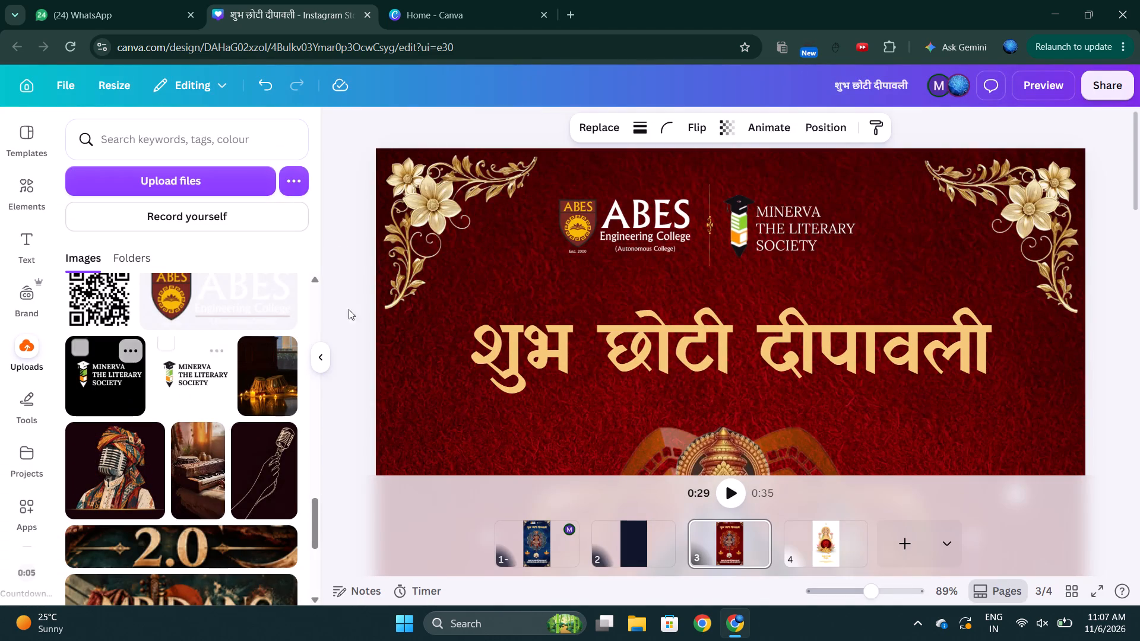
scroll(613, 299, "down", 3)
scroll(613, 299, "up", 2)
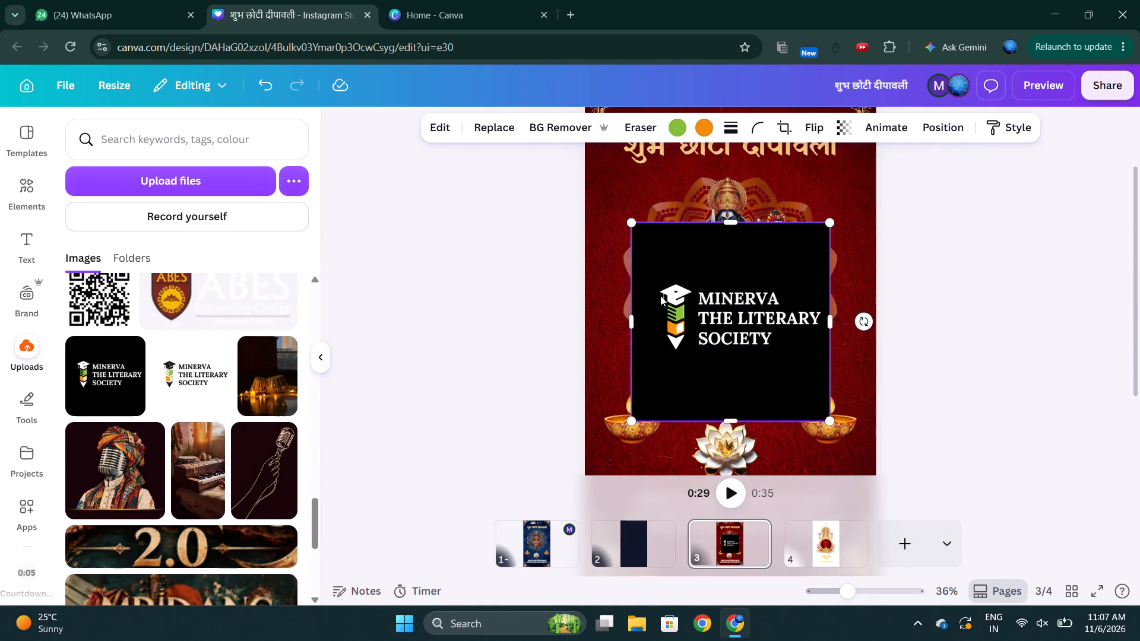
left_click(553, 130)
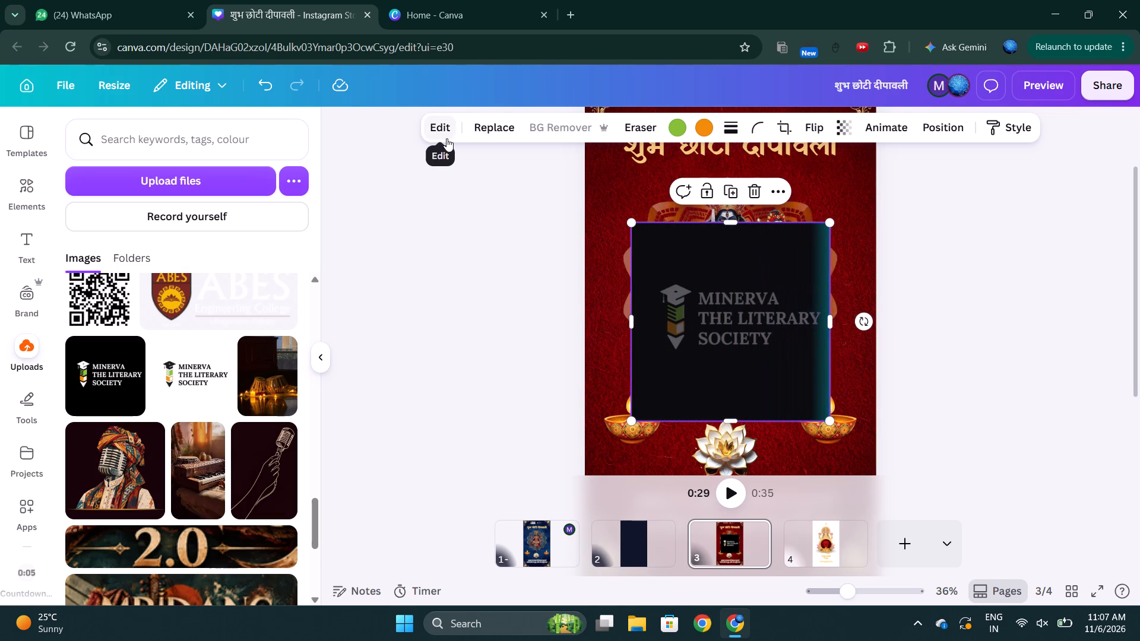
Upscale the newly added white-lettered Minerva logo.
left_click(428, 129)
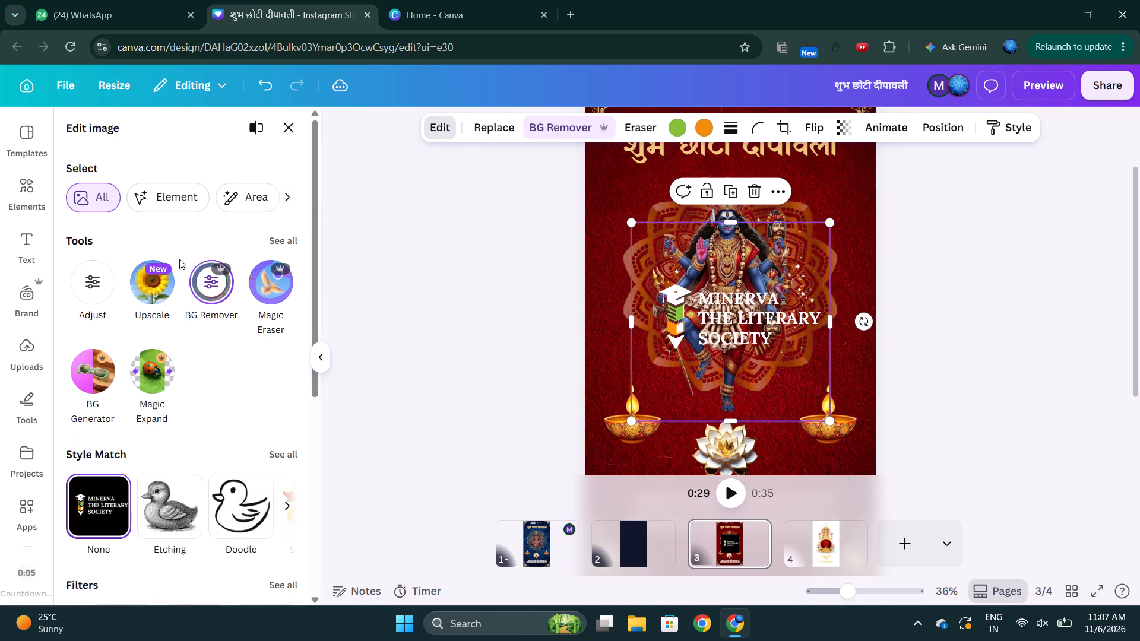
left_click(141, 297)
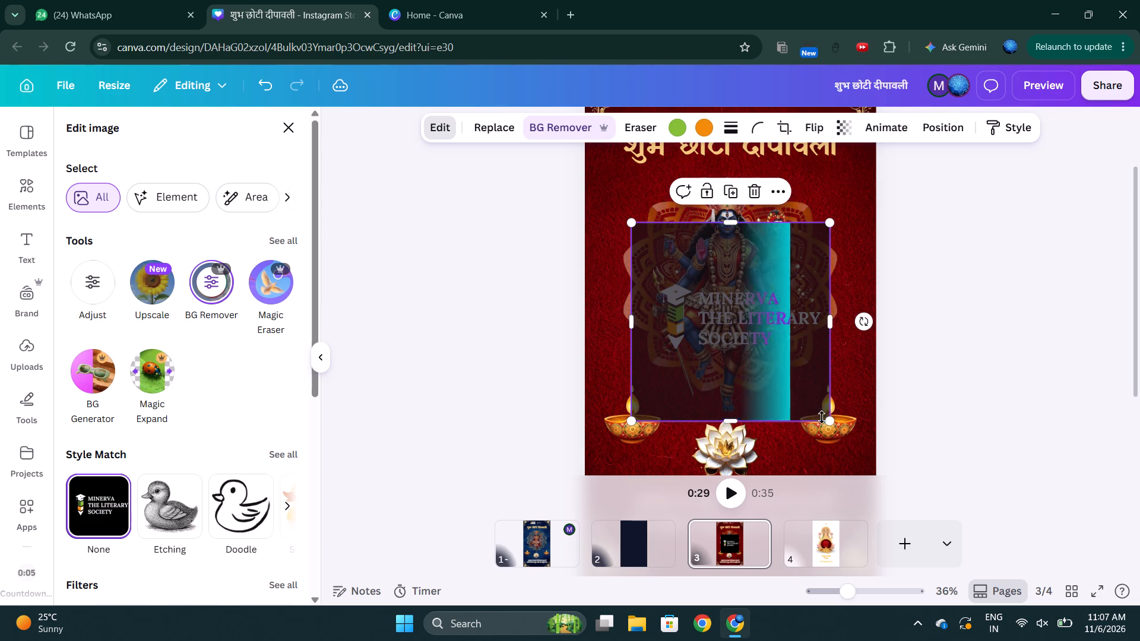
Shrink the new Minerva logo to about a third of its size and crop the empty space above and below its lettering.
left_click_drag(829, 420, 727, 242)
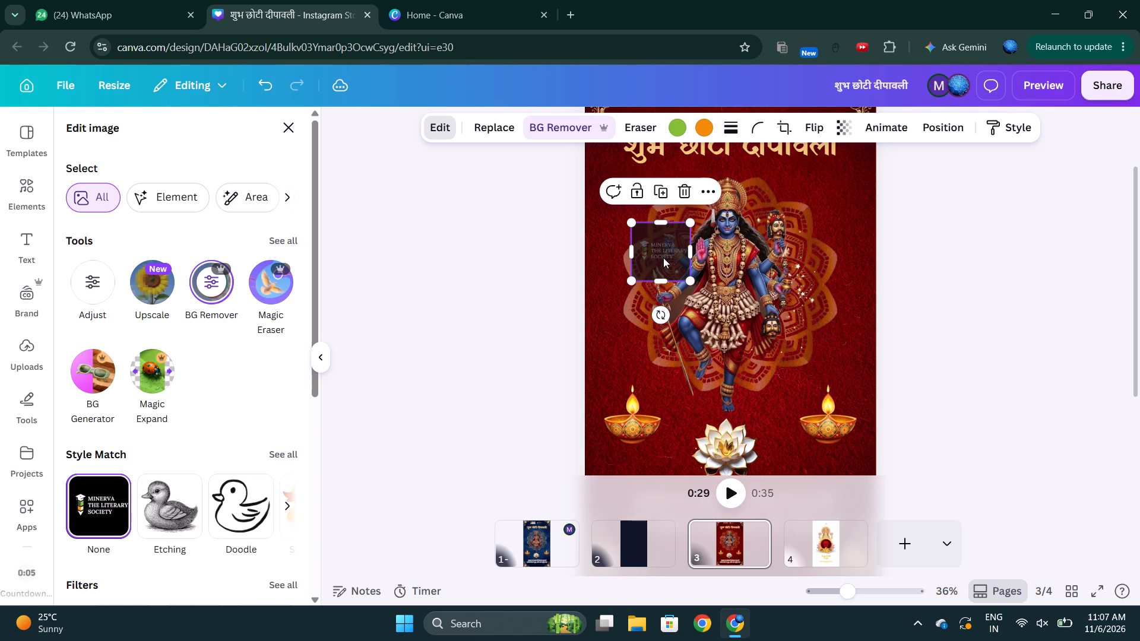
left_click_drag(663, 258, 769, 205)
scroll(769, 205, "up", 2)
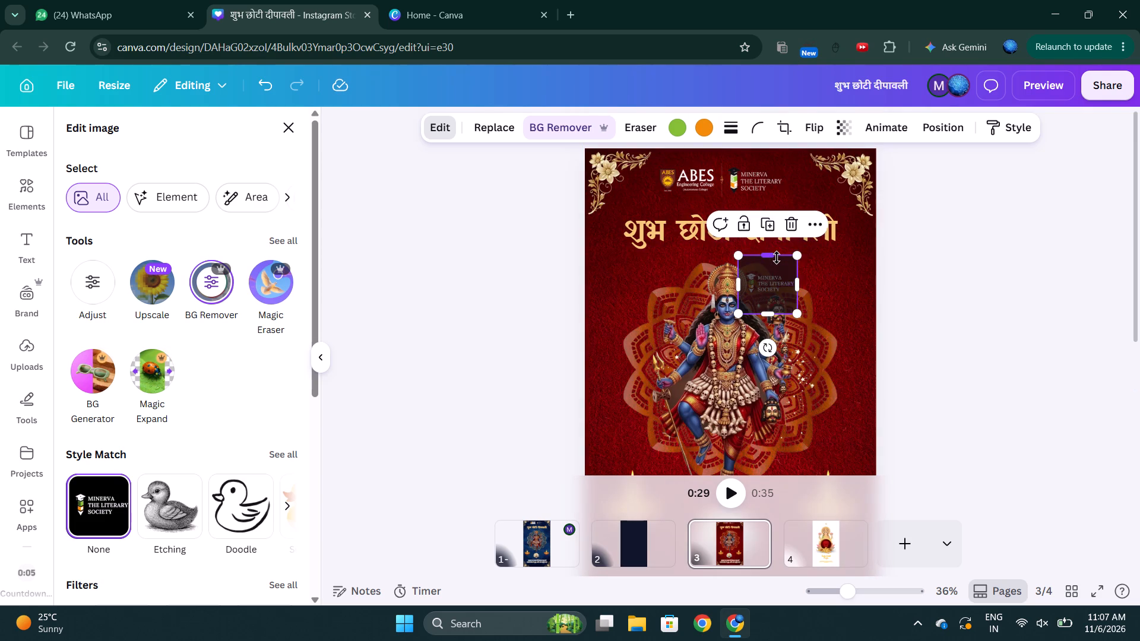
left_click_drag(777, 258, 781, 269)
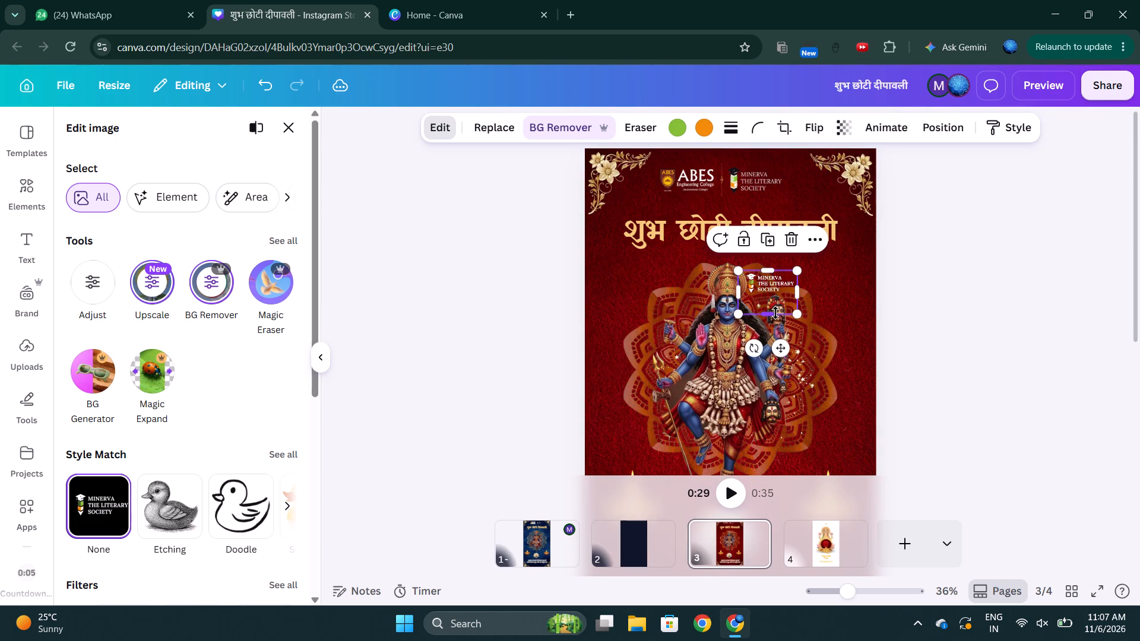
left_click_drag(775, 313, 777, 296)
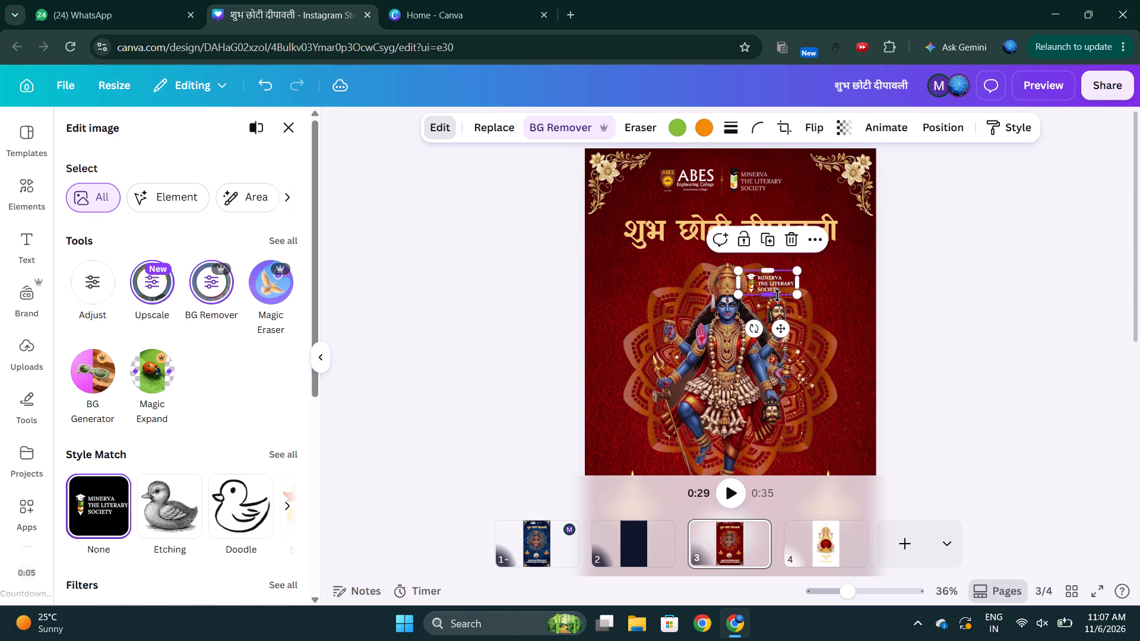
Delete the old thin-lettered Minerva logo from the header and put the new white-lettered one in its place beside the gold divider.
scroll(817, 310, "up", 1)
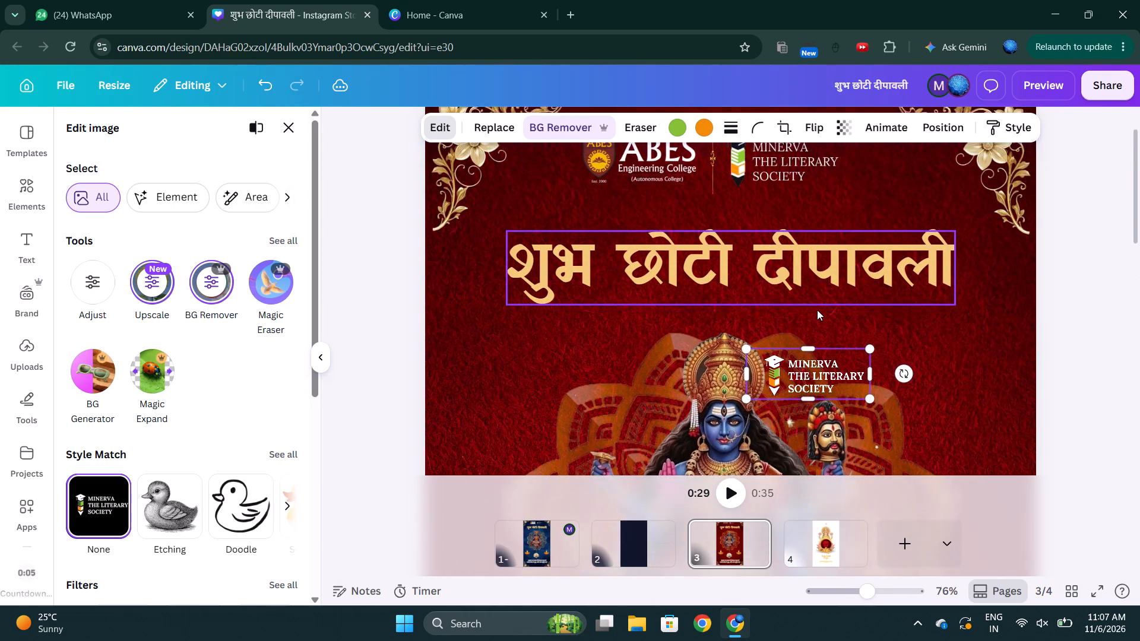
scroll(817, 310, "up", 1)
left_click_drag(808, 420, 782, 267)
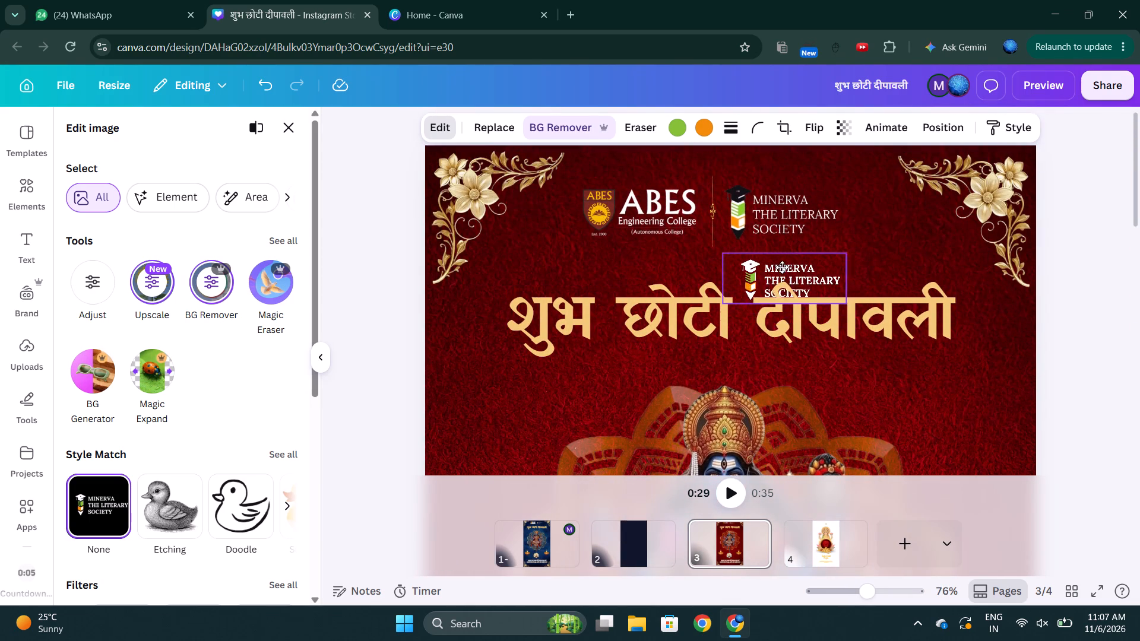
left_click_drag(782, 267, 773, 259)
left_click(755, 229)
key("BackSpace")
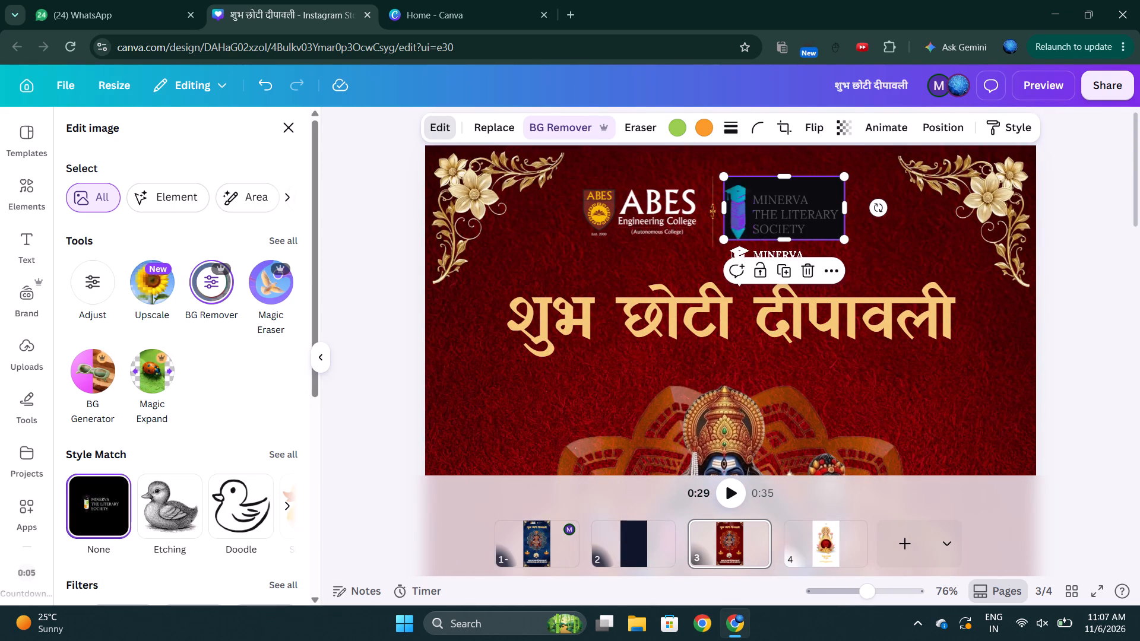
left_click_drag(749, 274, 743, 216)
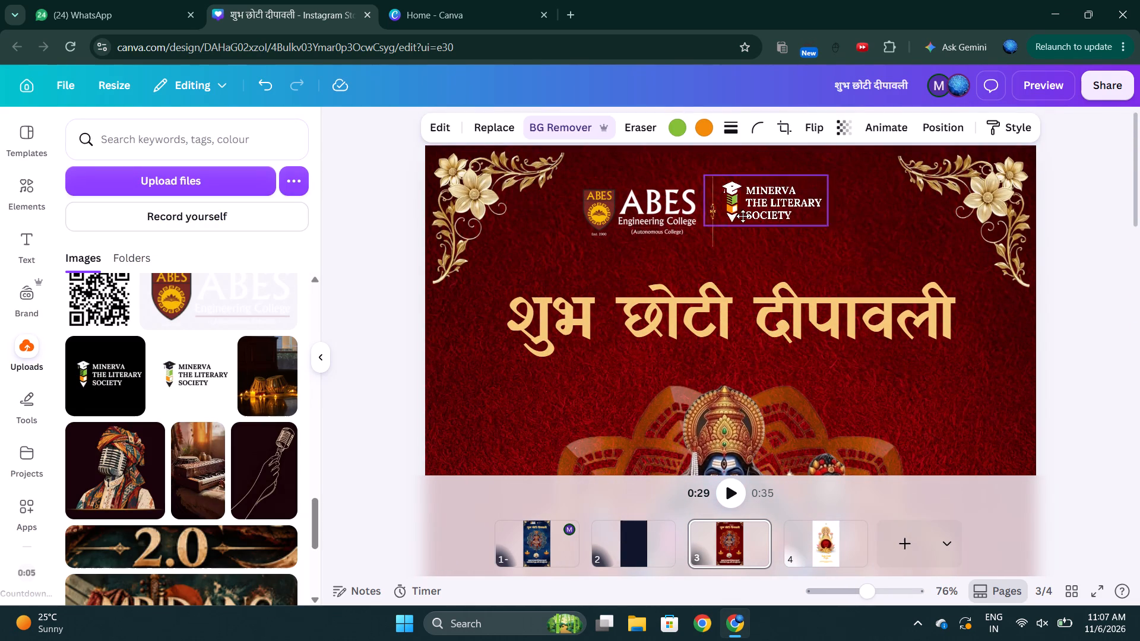
left_click_drag(743, 216, 746, 220)
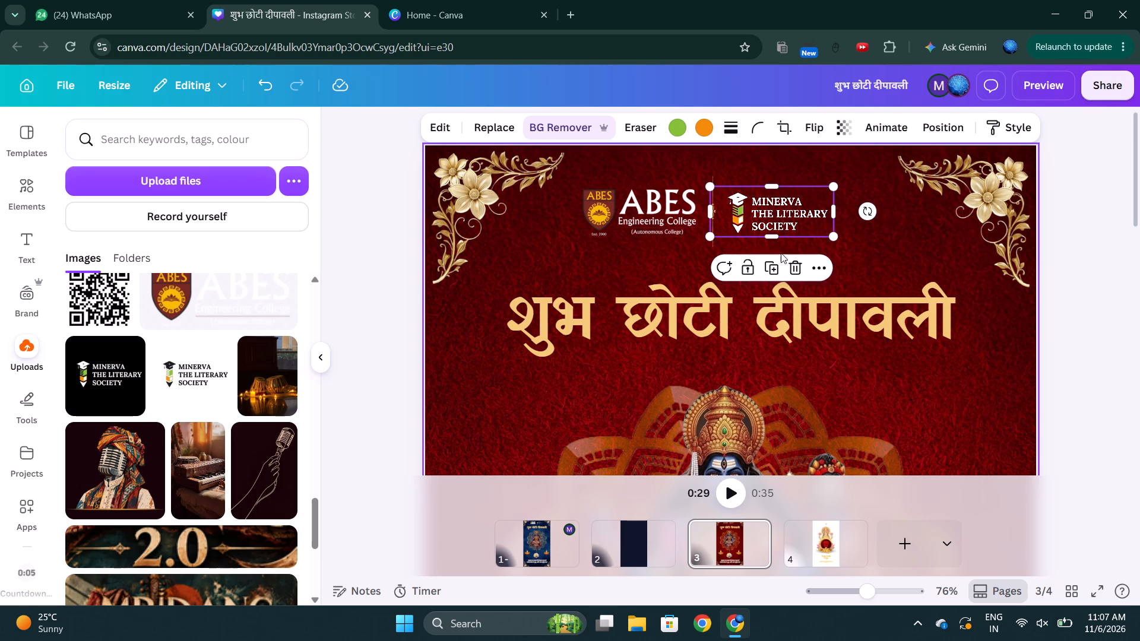
left_click(862, 249)
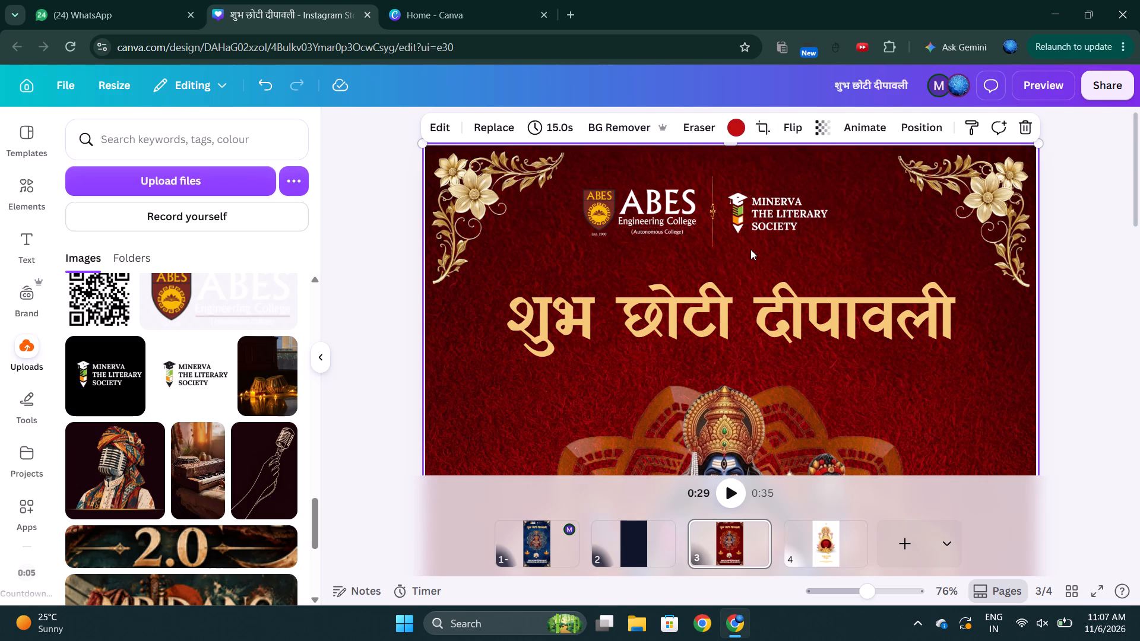
Delete the vertical gold divider between the ABES and Minerva logos.
scroll(752, 249, "up", 1)
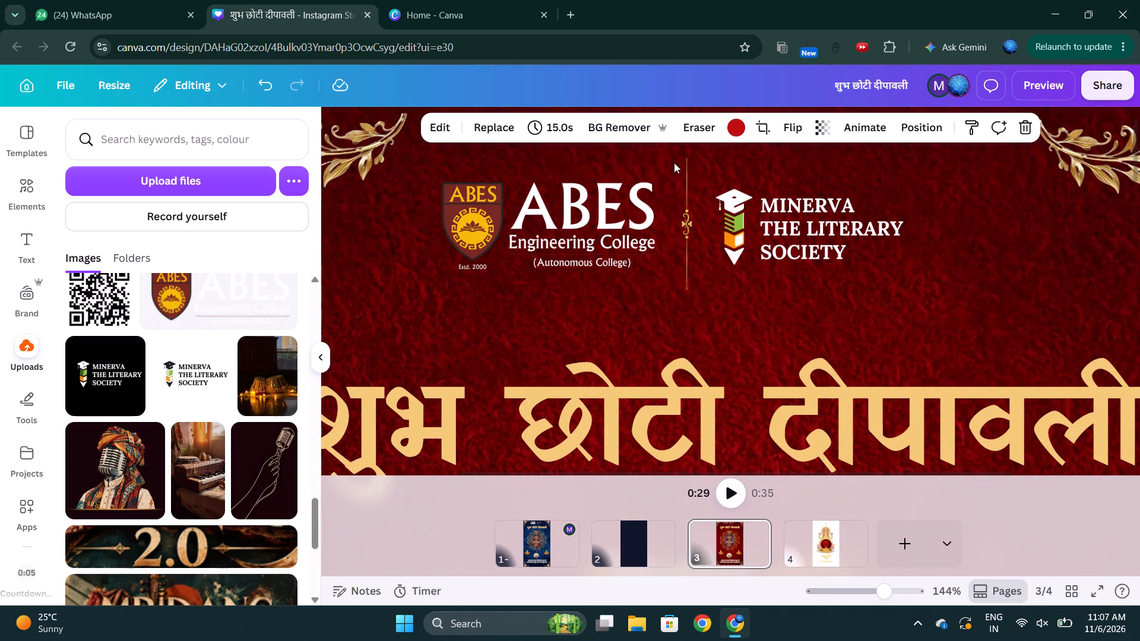
left_click(686, 163)
key("BackSpace")
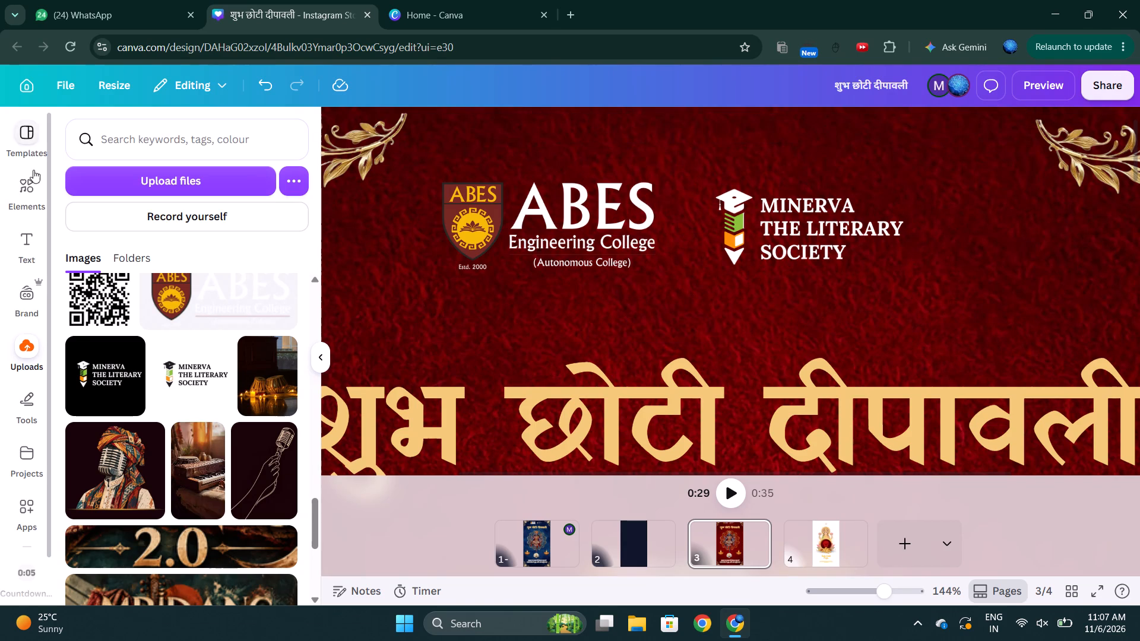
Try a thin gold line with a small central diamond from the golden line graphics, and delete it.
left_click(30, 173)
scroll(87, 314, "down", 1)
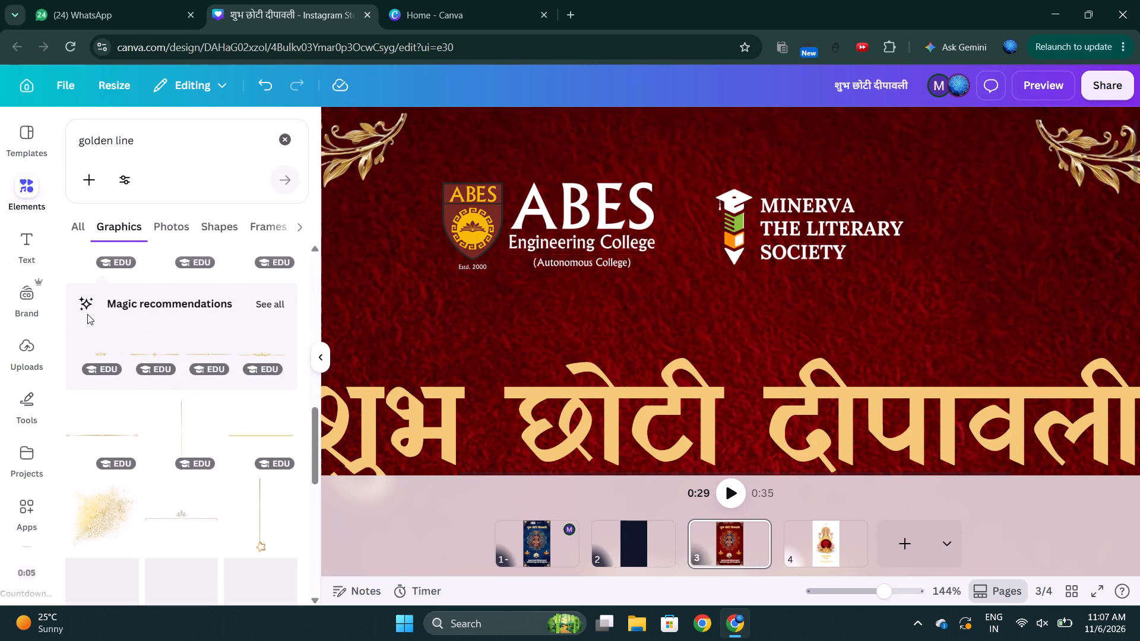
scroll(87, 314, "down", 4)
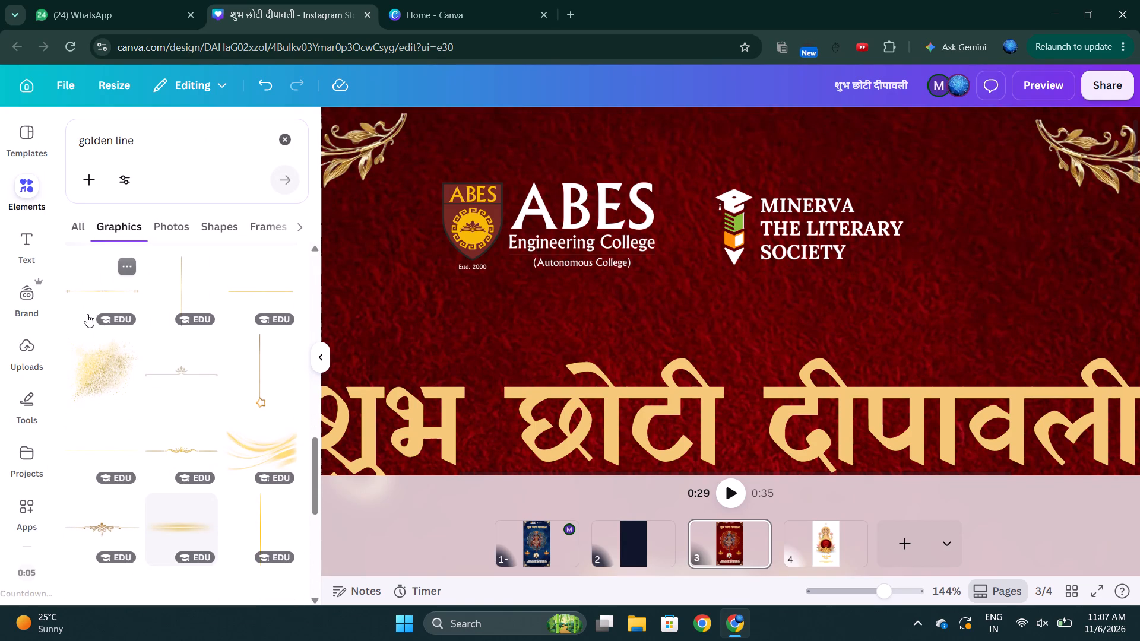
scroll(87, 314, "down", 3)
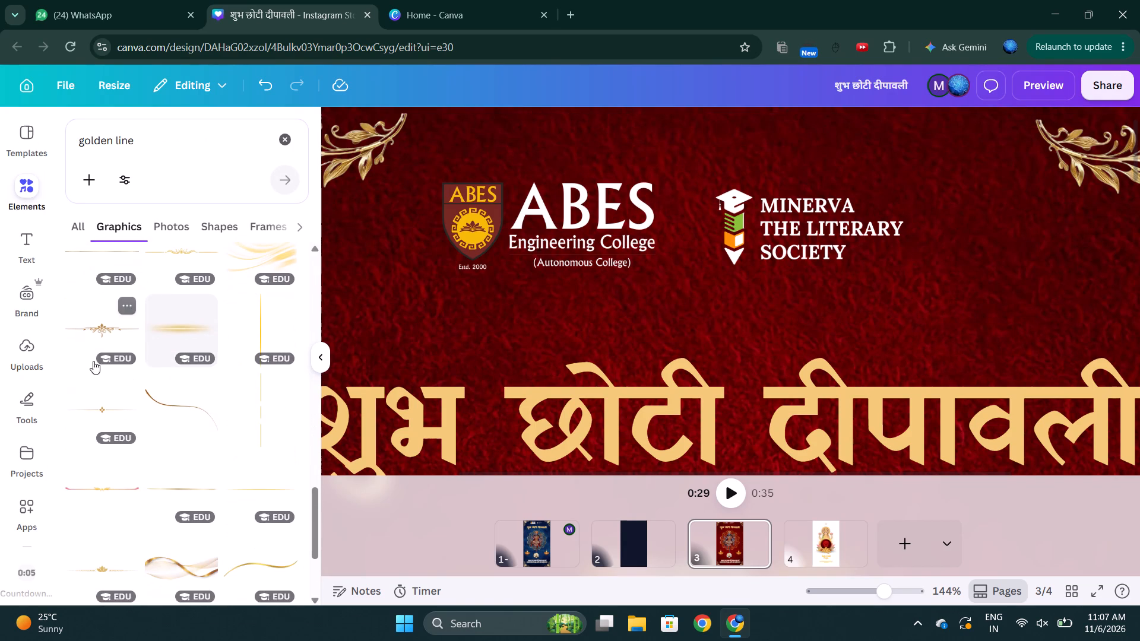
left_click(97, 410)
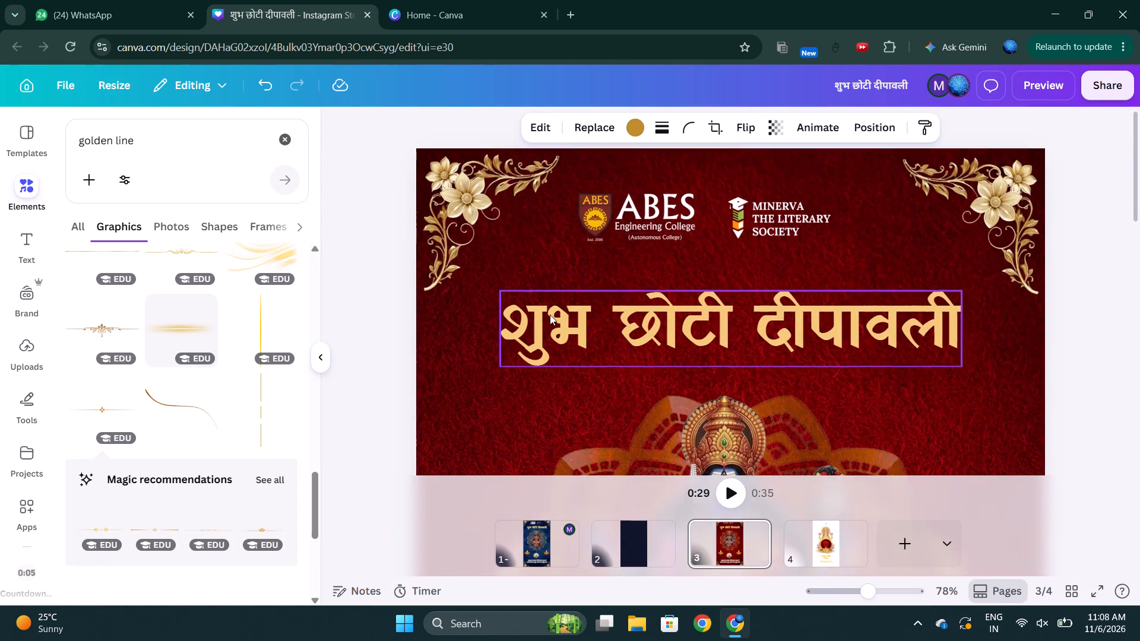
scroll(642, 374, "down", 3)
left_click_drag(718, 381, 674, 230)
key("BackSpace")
Look through the golden line graphics for a suitable replacement divider for the two header logos.
scroll(189, 417, "down", 1)
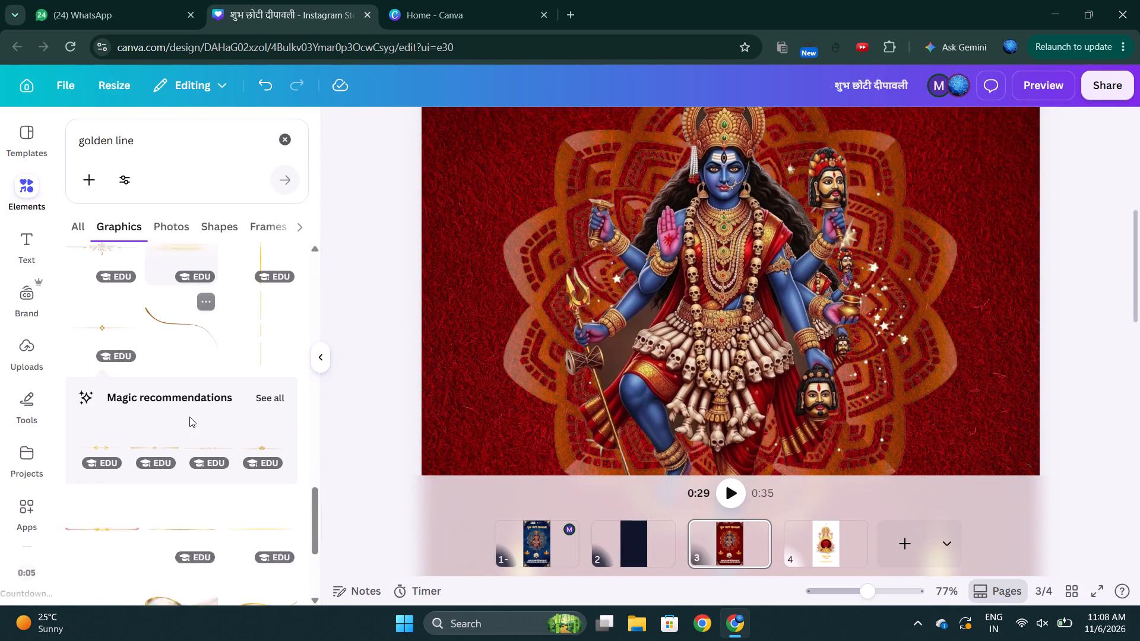
scroll(189, 417, "down", 2)
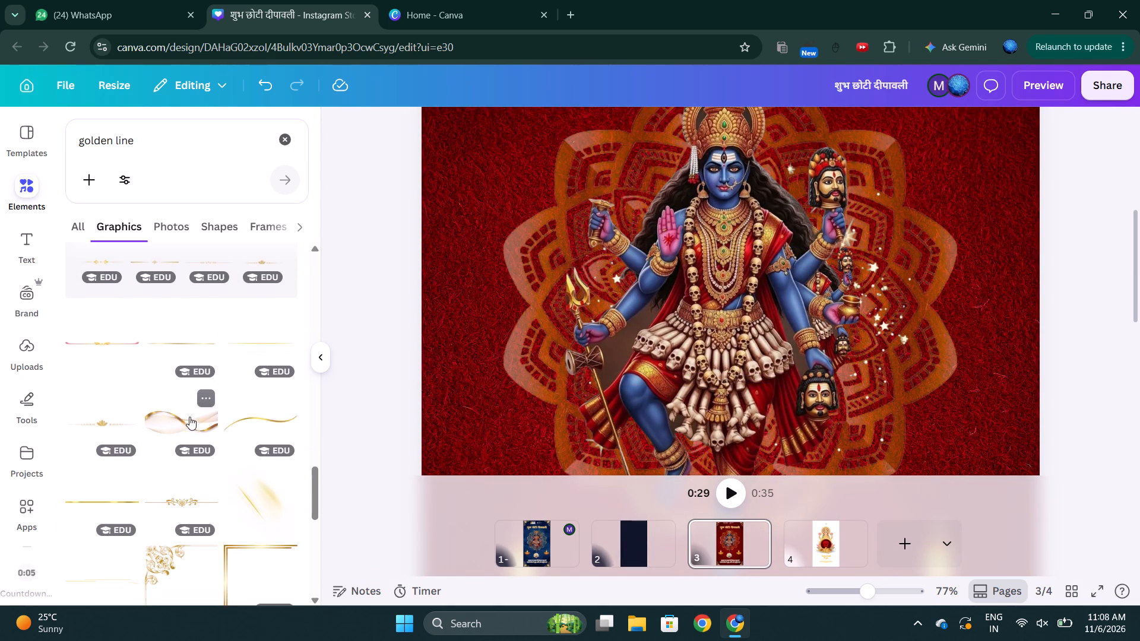
scroll(189, 417, "down", 2)
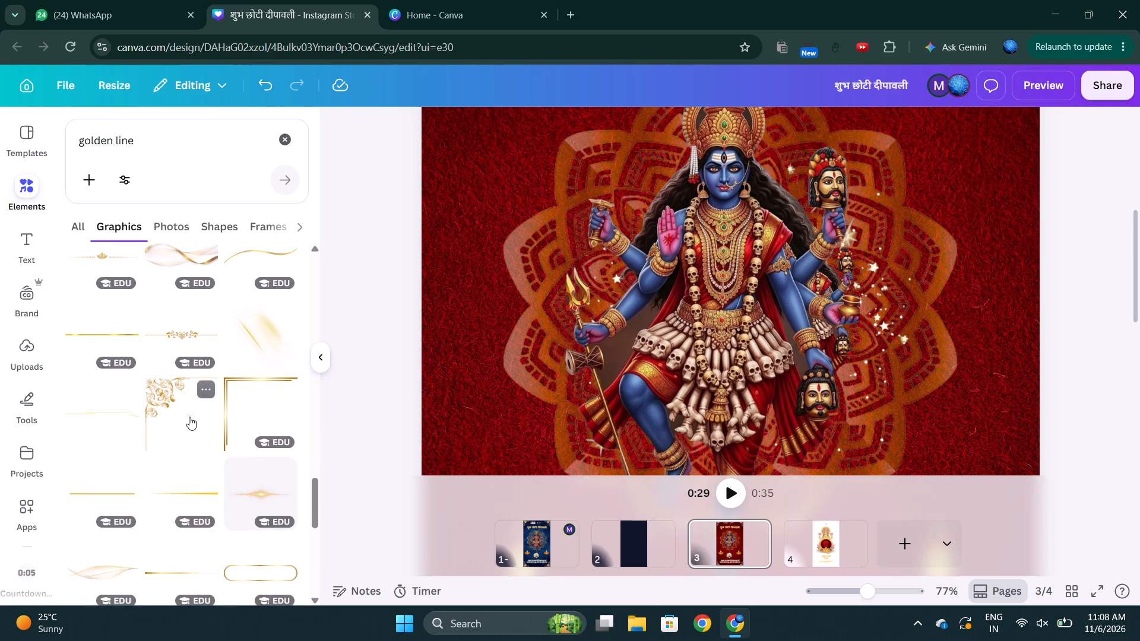
scroll(189, 417, "down", 4)
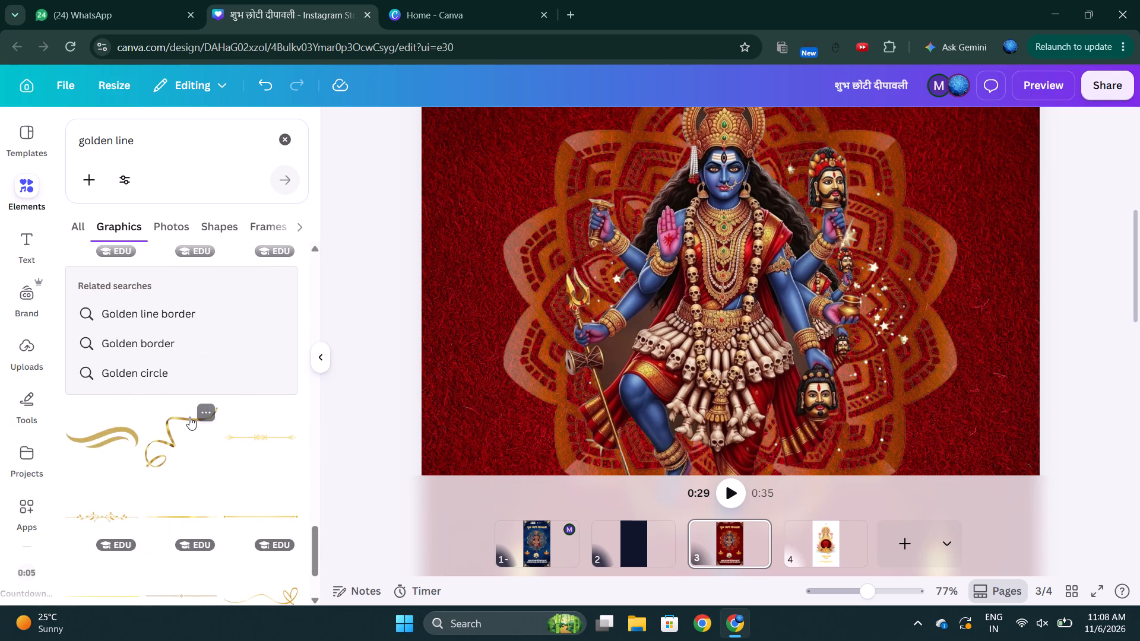
scroll(189, 417, "down", 2)
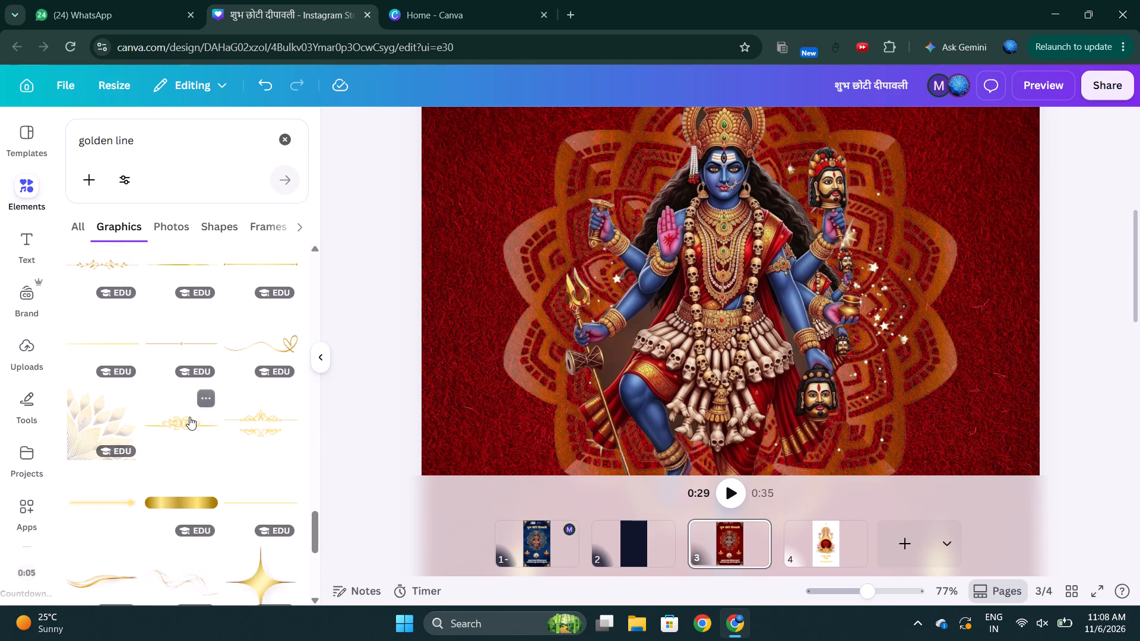
scroll(189, 417, "down", 3)
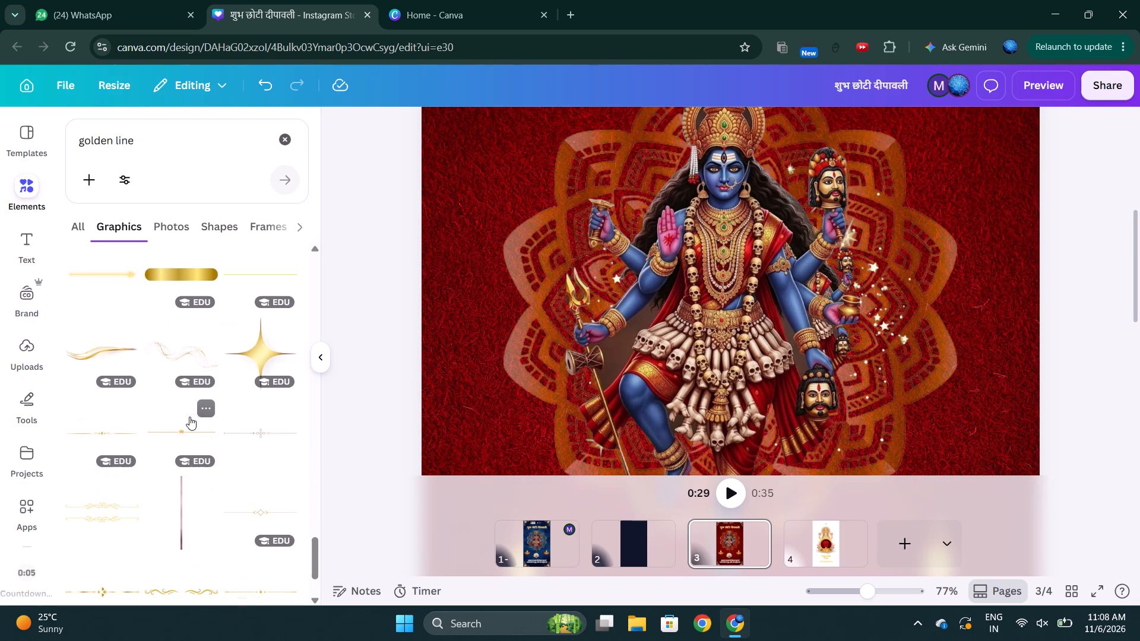
scroll(189, 417, "down", 4)
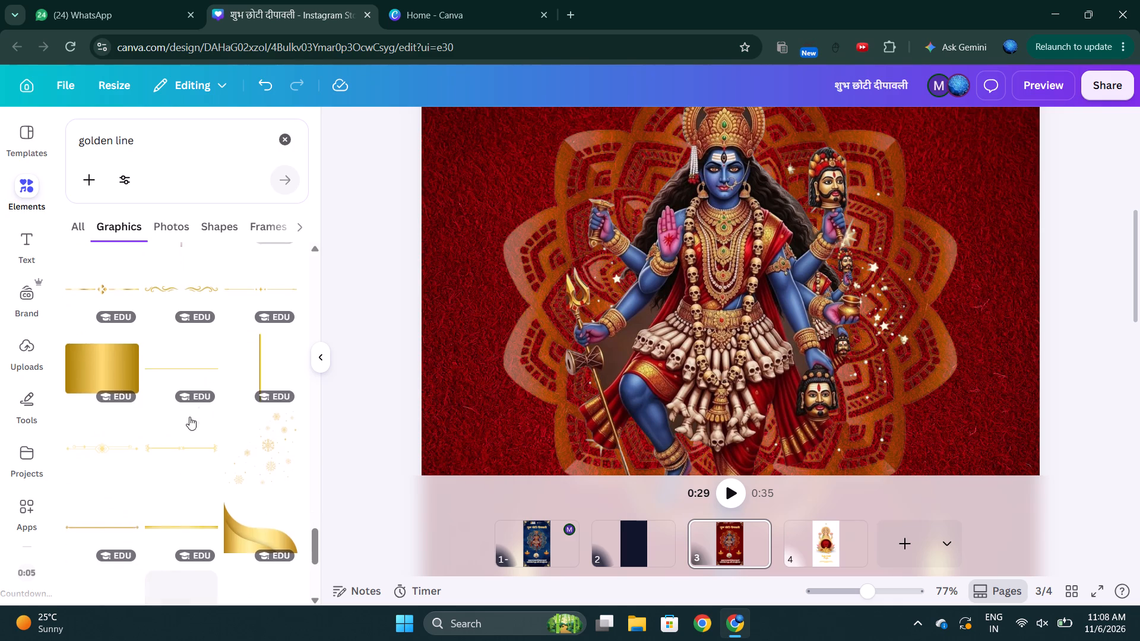
scroll(189, 417, "down", 2)
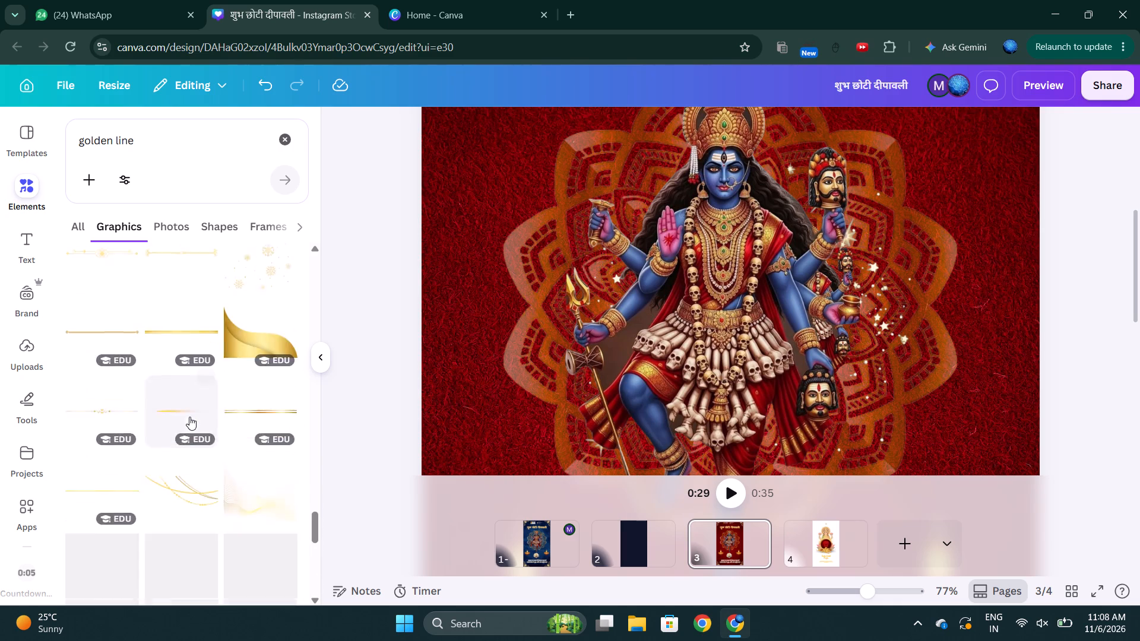
scroll(189, 417, "down", 1)
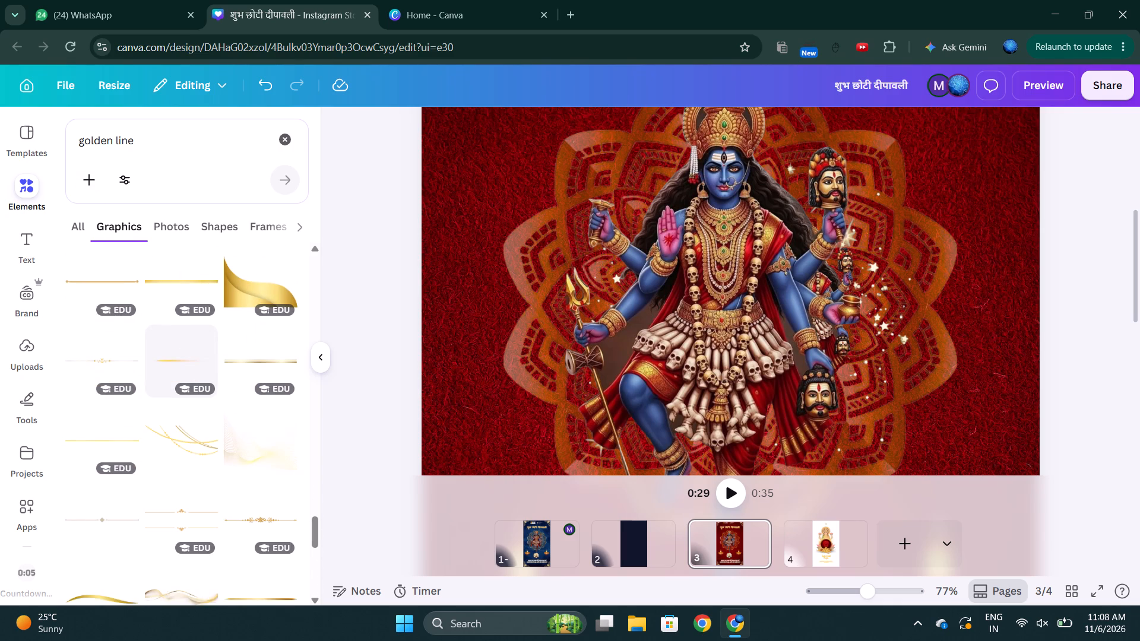
Search the graphics for "line" and look through the designs for a divider.
double_click(99, 150)
key("BackSpace")
key("Return")
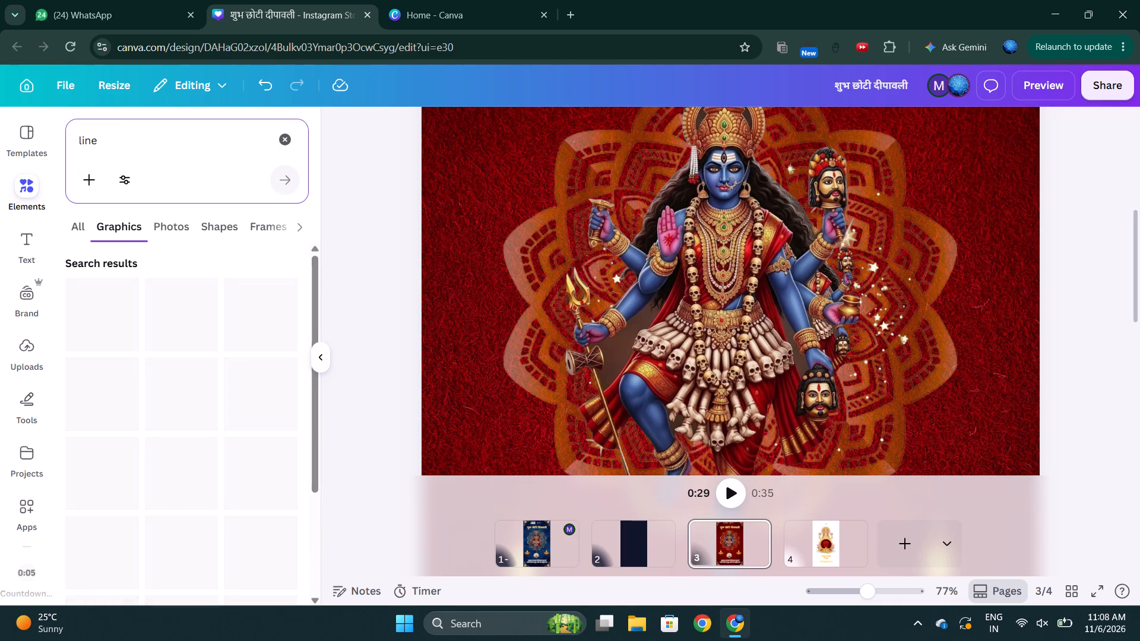
scroll(208, 345, "down", 1)
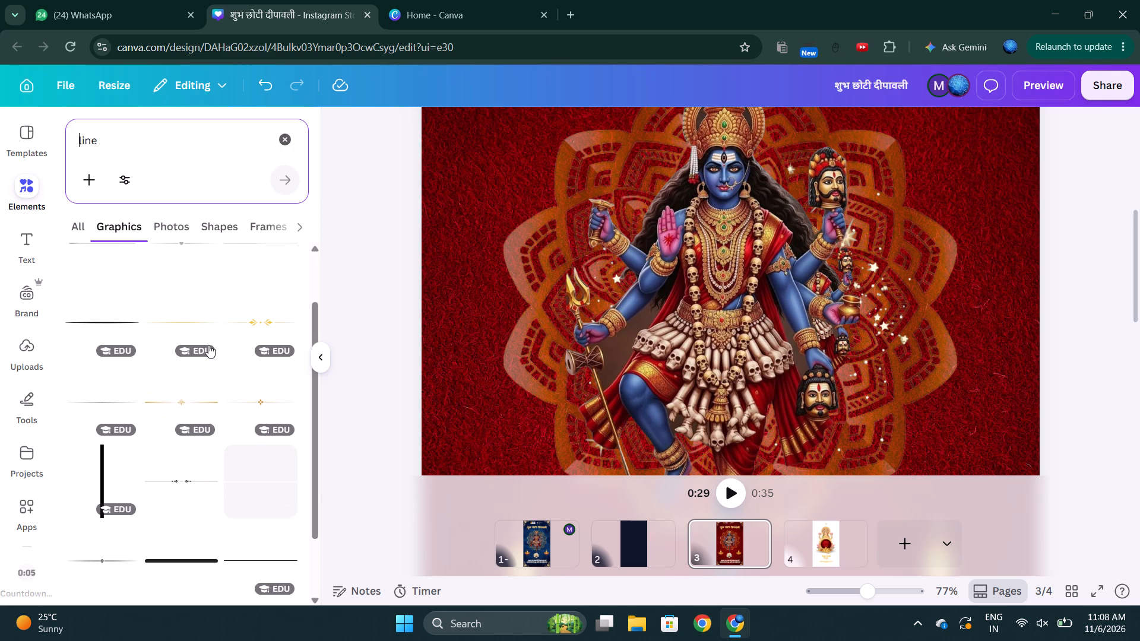
scroll(208, 345, "down", 3)
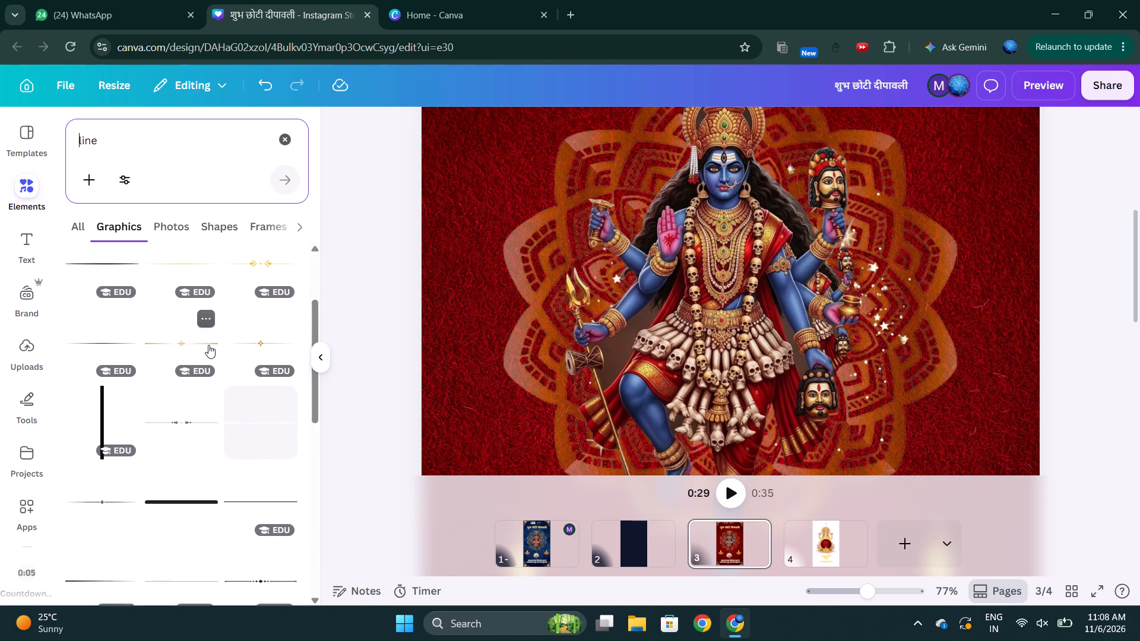
scroll(208, 345, "down", 1)
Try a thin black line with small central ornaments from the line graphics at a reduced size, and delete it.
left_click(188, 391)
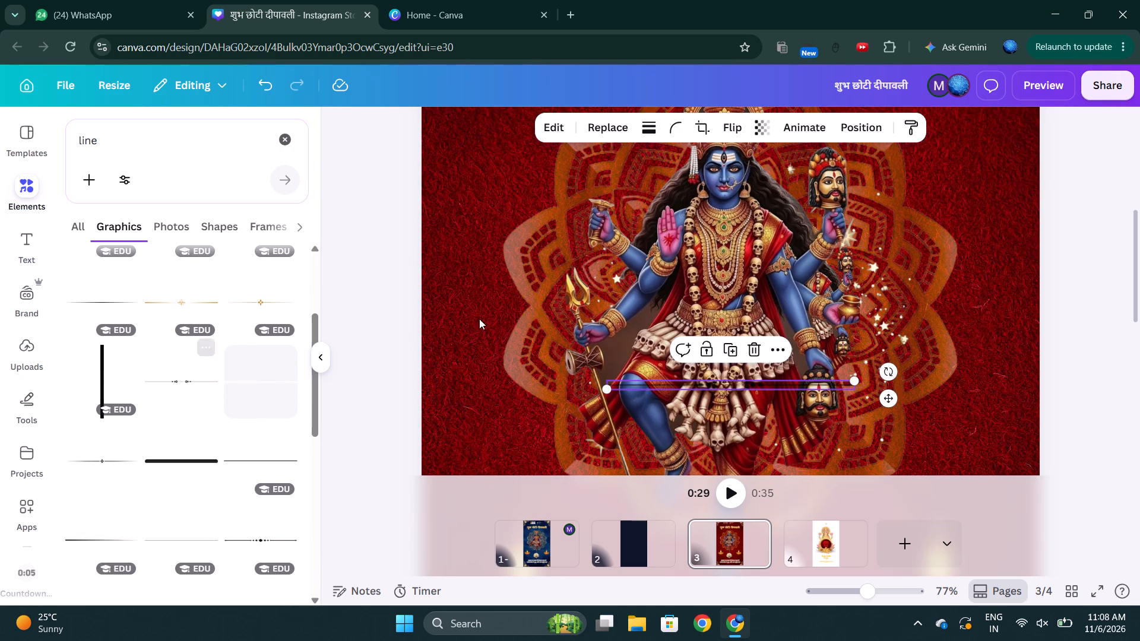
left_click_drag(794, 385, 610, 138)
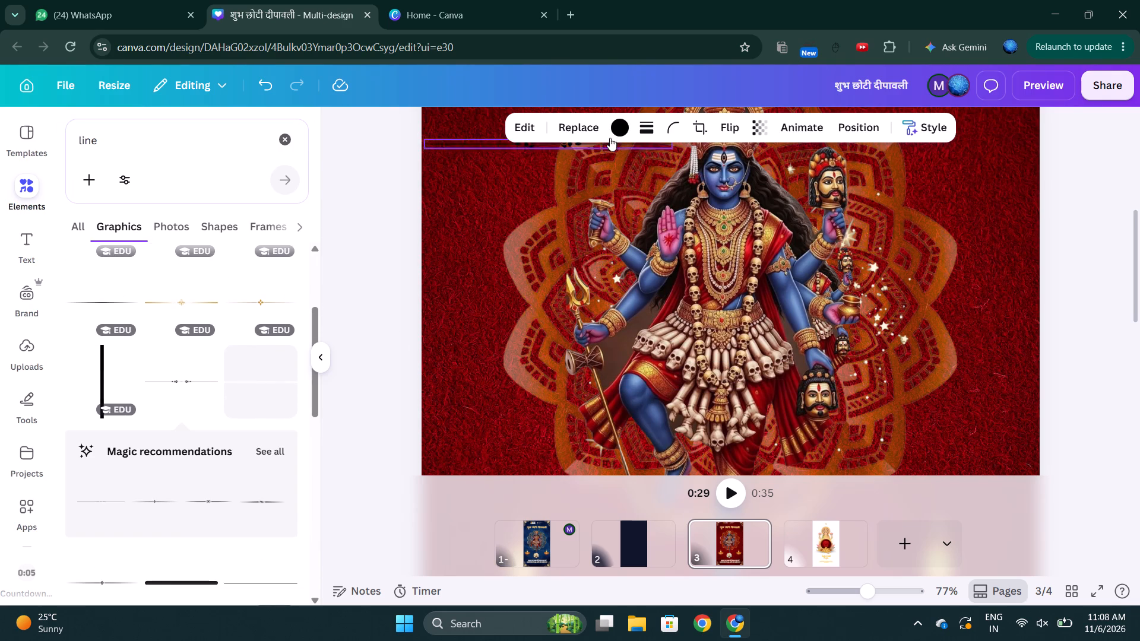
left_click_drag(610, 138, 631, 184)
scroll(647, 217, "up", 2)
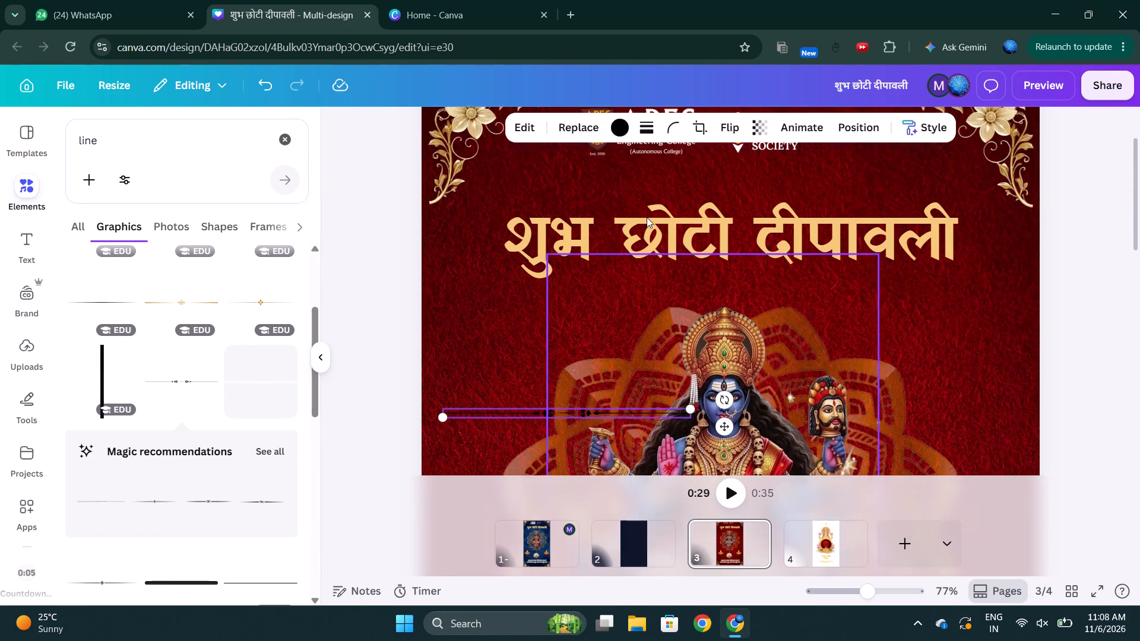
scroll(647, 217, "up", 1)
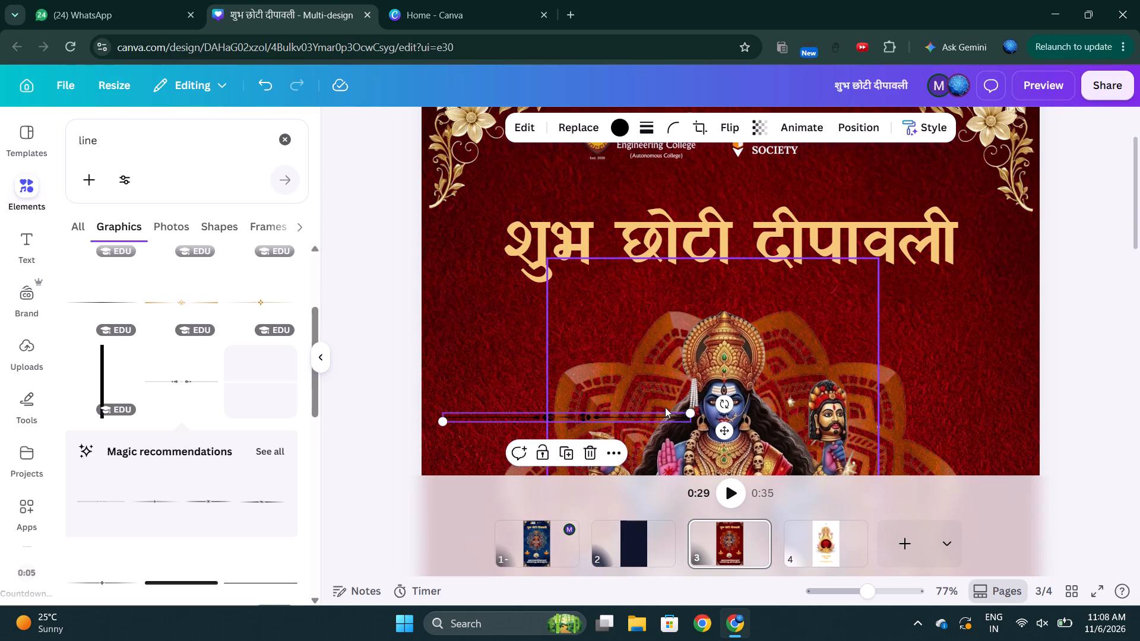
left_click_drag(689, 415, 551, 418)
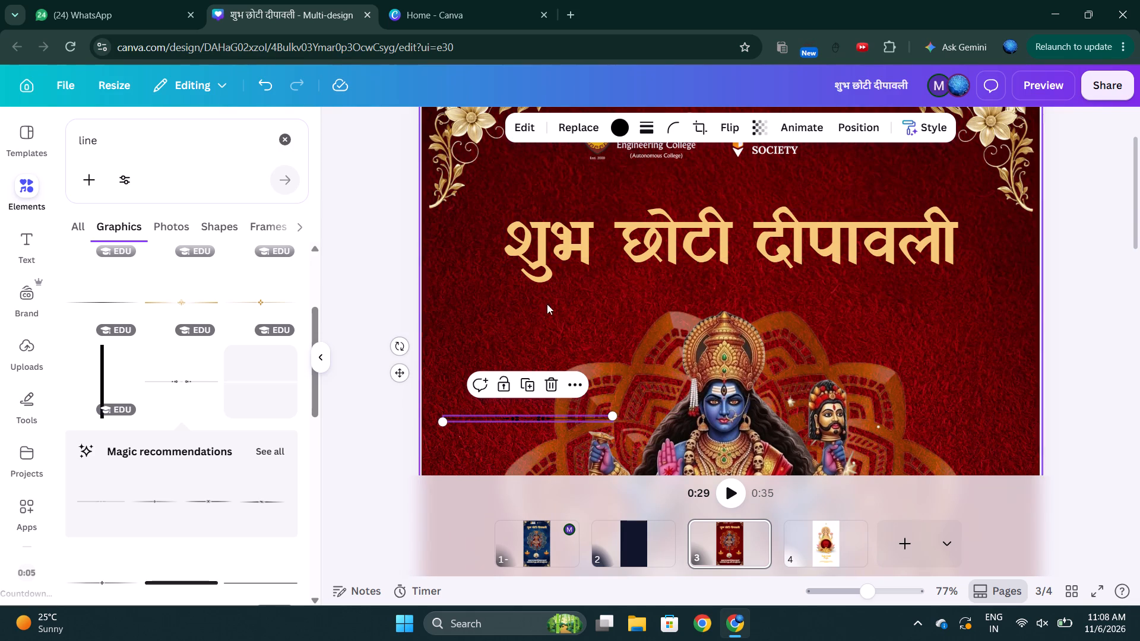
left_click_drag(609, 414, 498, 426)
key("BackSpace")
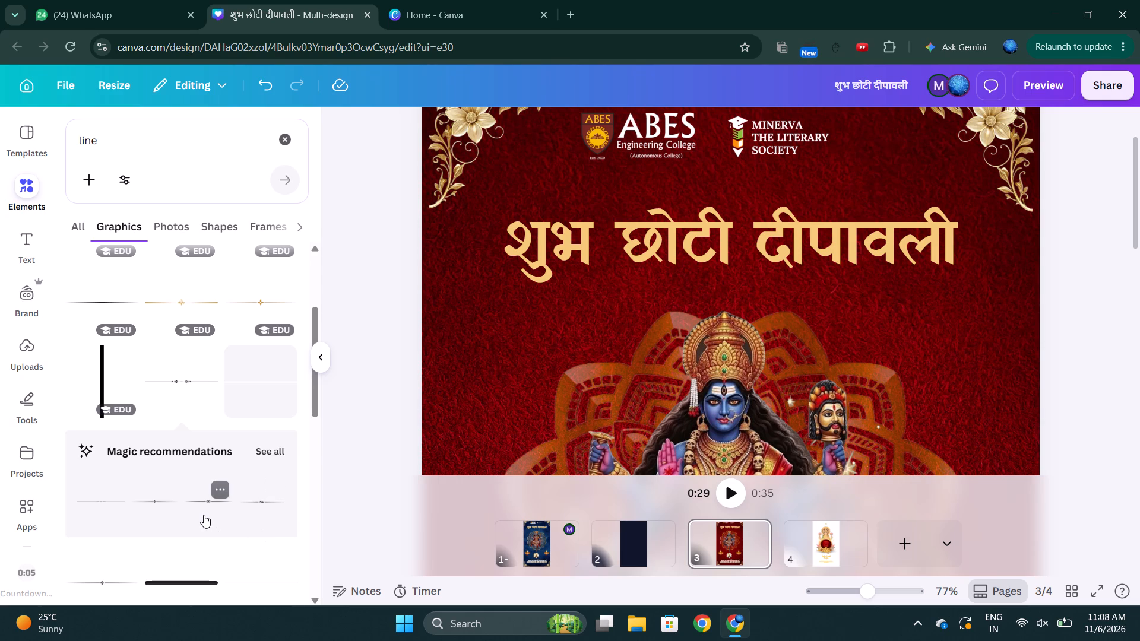
Add the black line with a central diamond-knot ornament from the line graphics and shrink it to about a third of its length.
scroll(204, 515, "down", 4)
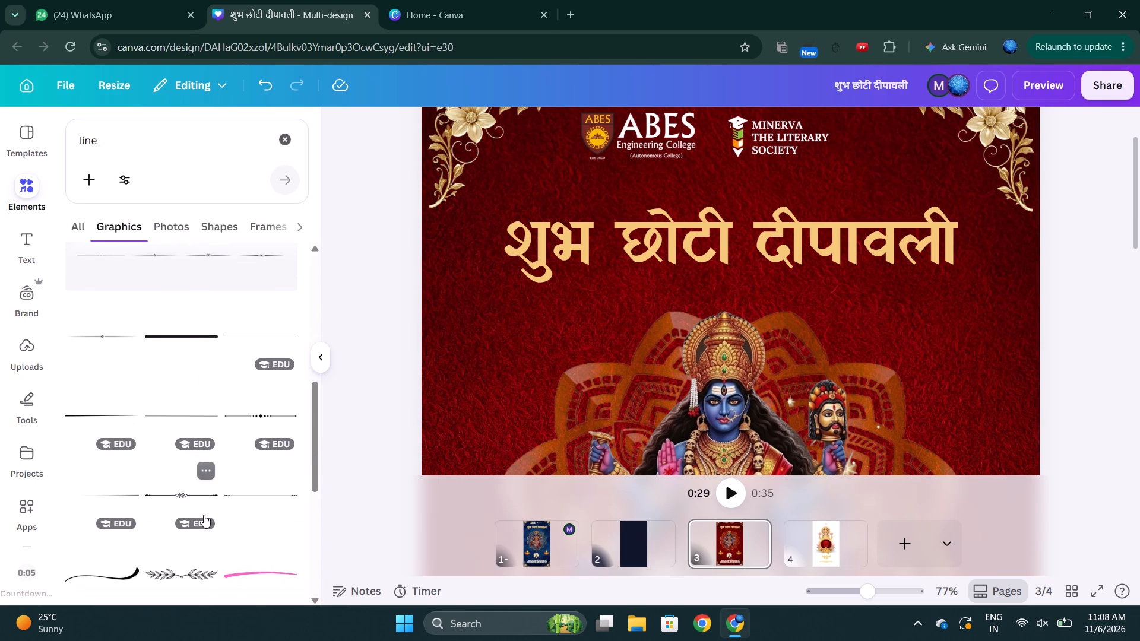
left_click(172, 491)
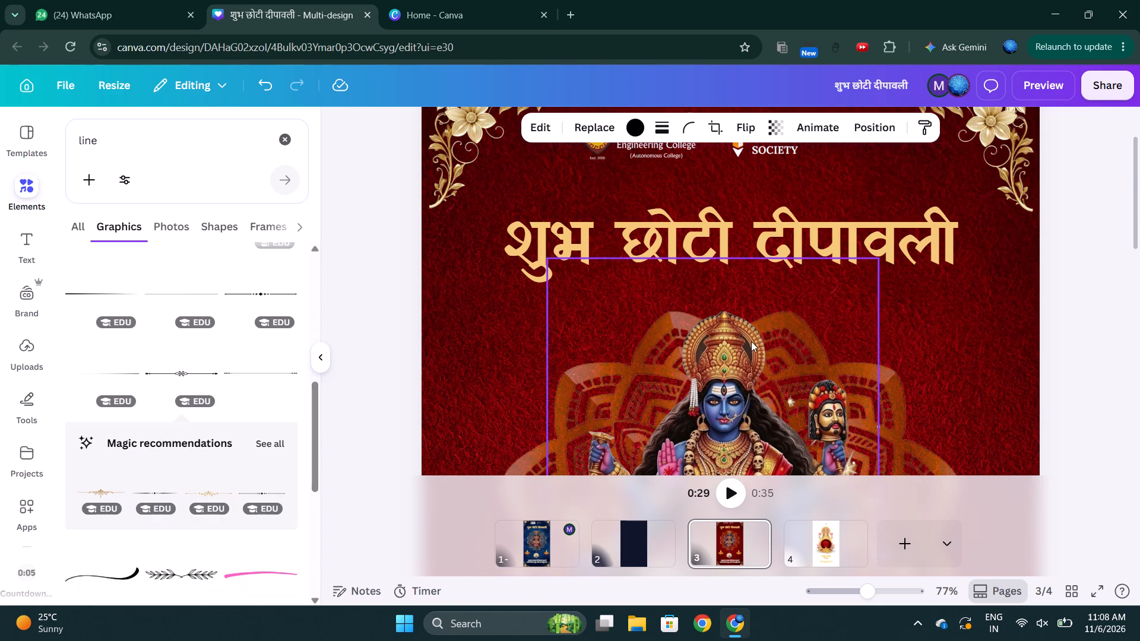
scroll(751, 341, "down", 3)
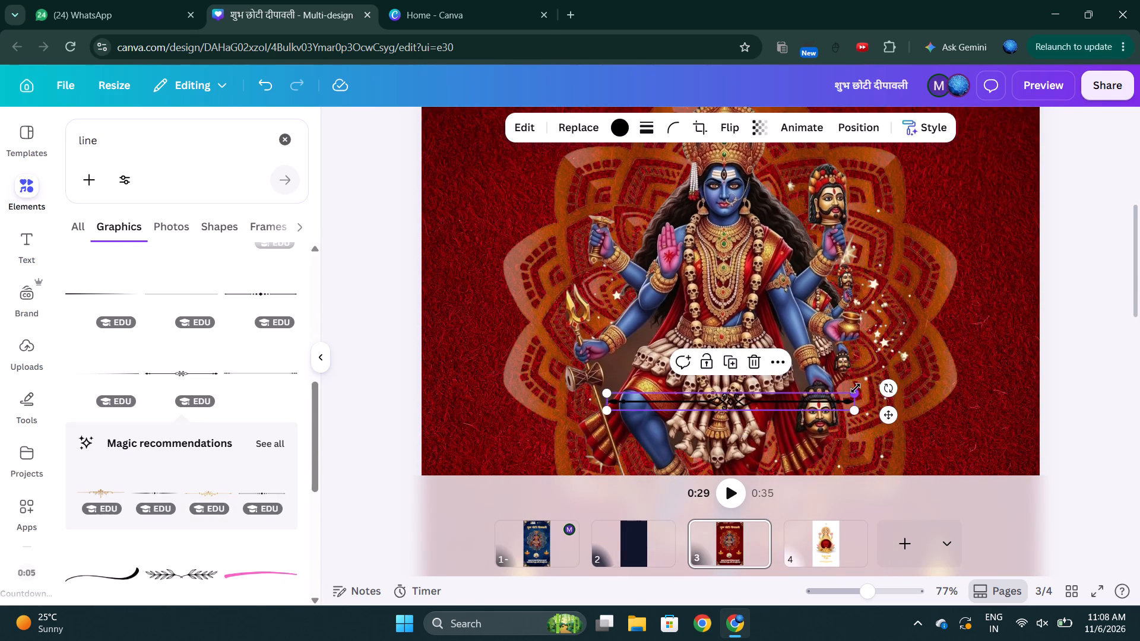
left_click_drag(856, 388, 592, 402)
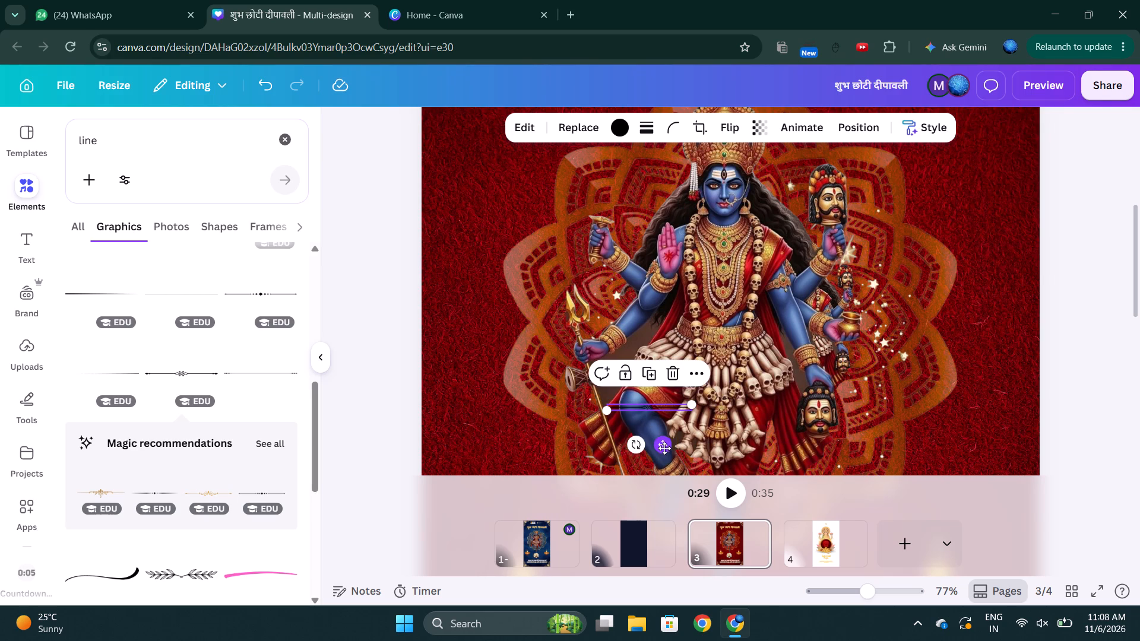
Rotate the ornamental line to vertical and place it between the ABES and Minerva logos in the header.
left_click_drag(664, 448, 550, 183)
scroll(550, 183, "up", 3)
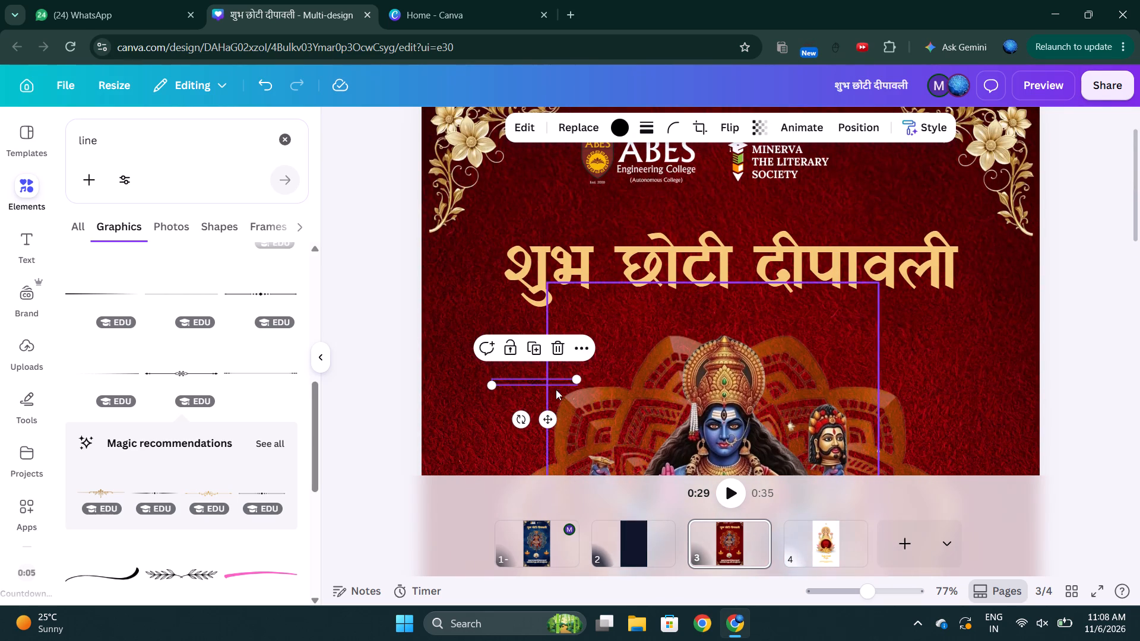
left_click_drag(548, 419, 707, 247)
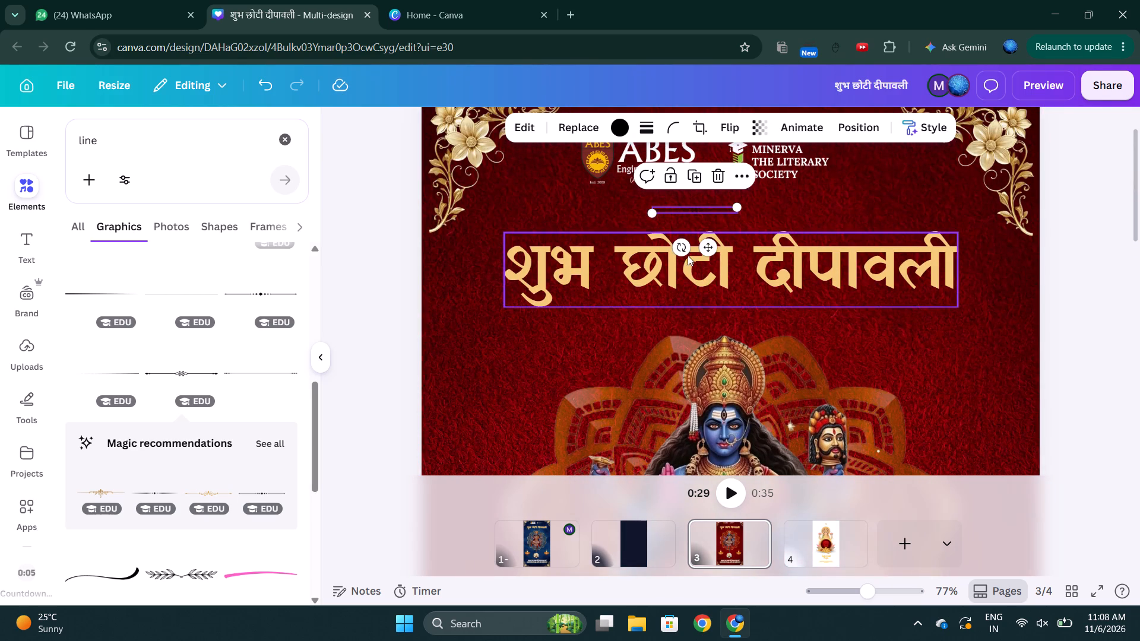
left_click_drag(684, 253, 630, 200)
left_click_drag(692, 212, 707, 179)
scroll(707, 179, "up", 1)
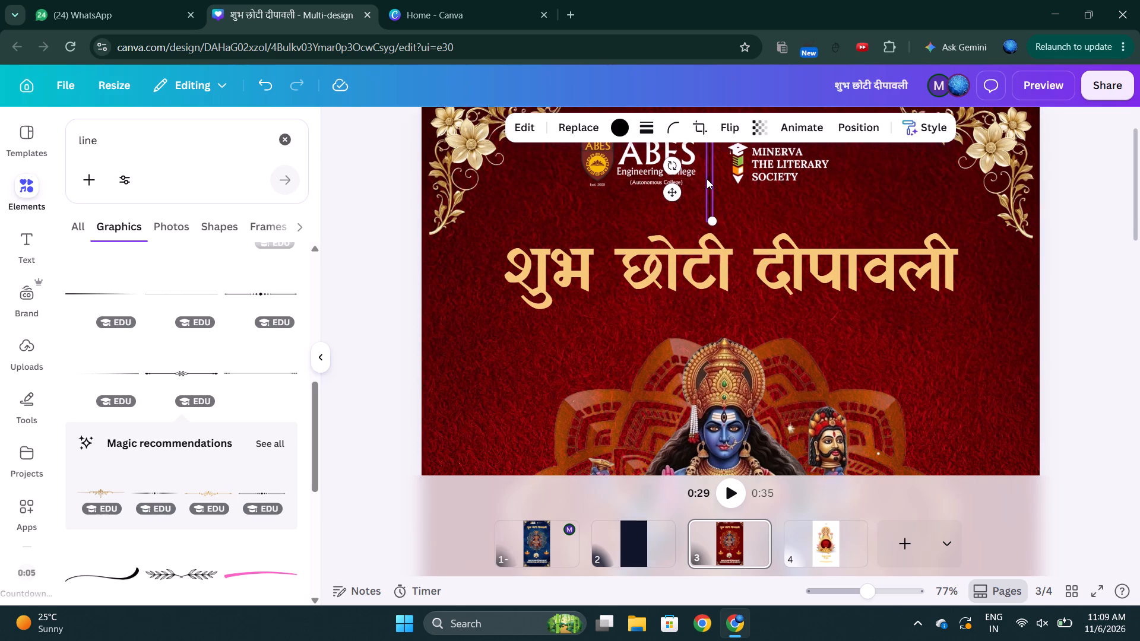
scroll(707, 179, "up", 1)
left_click_drag(710, 217, 708, 202)
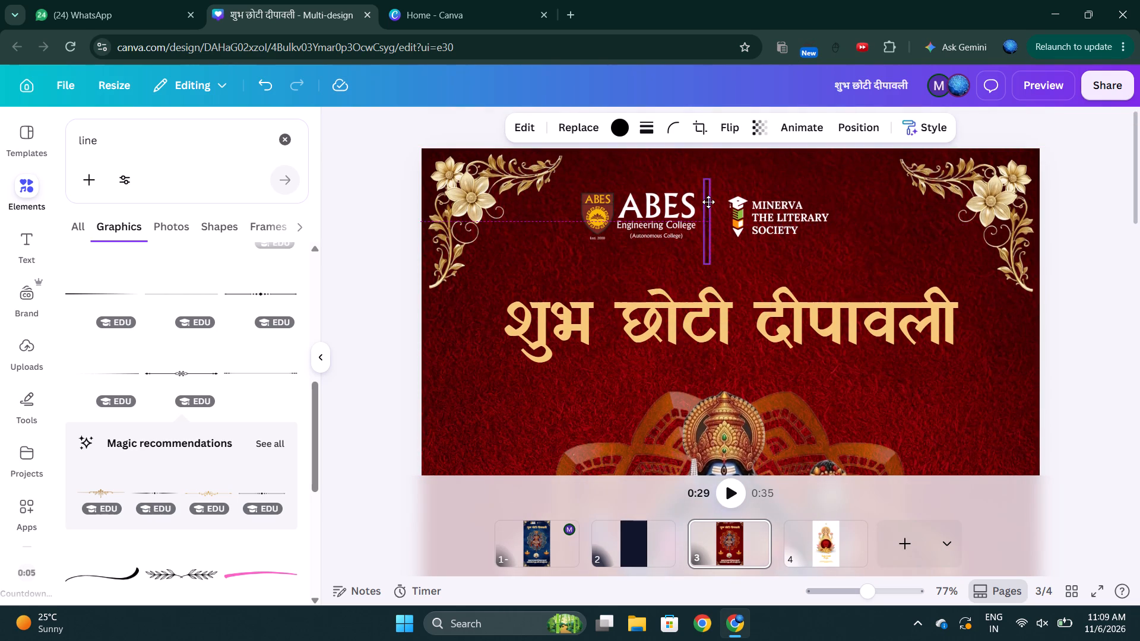
left_click_drag(708, 202, 711, 207)
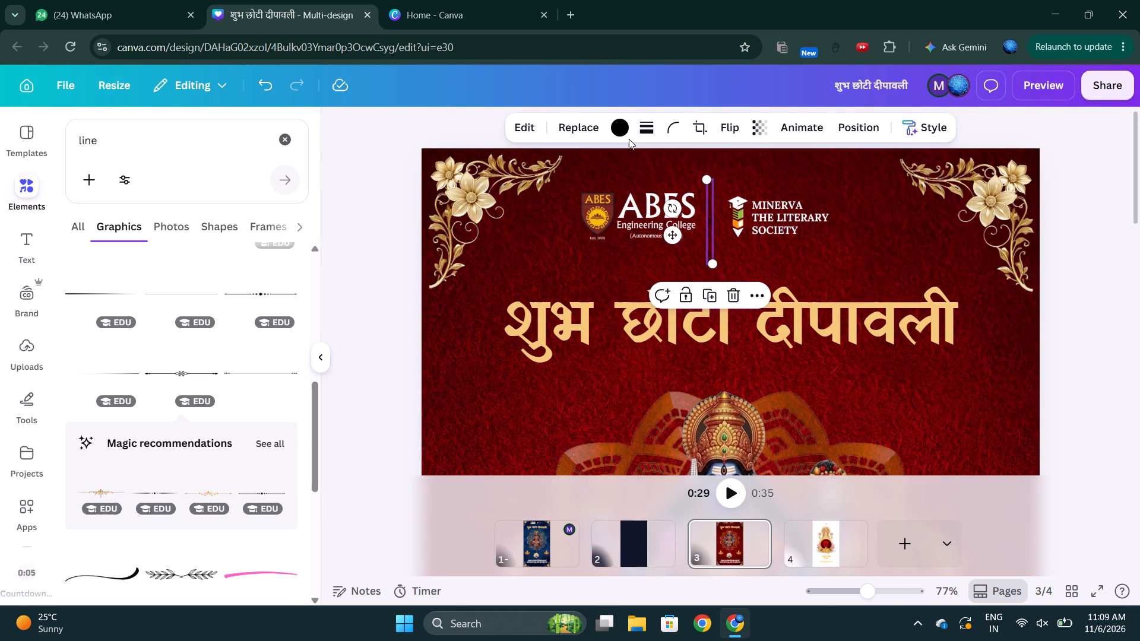
Compare the design's cream, pale yellow and white on the ornamental divider, and colour it pastel orange #f3c978.
left_click(623, 135)
left_click(128, 296)
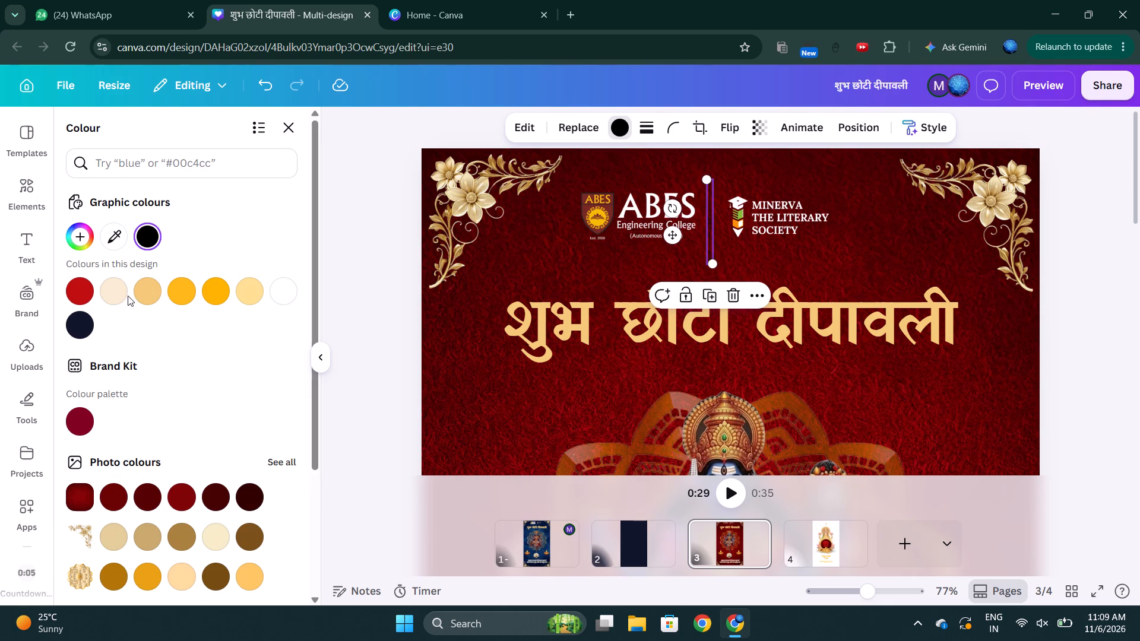
left_click(122, 296)
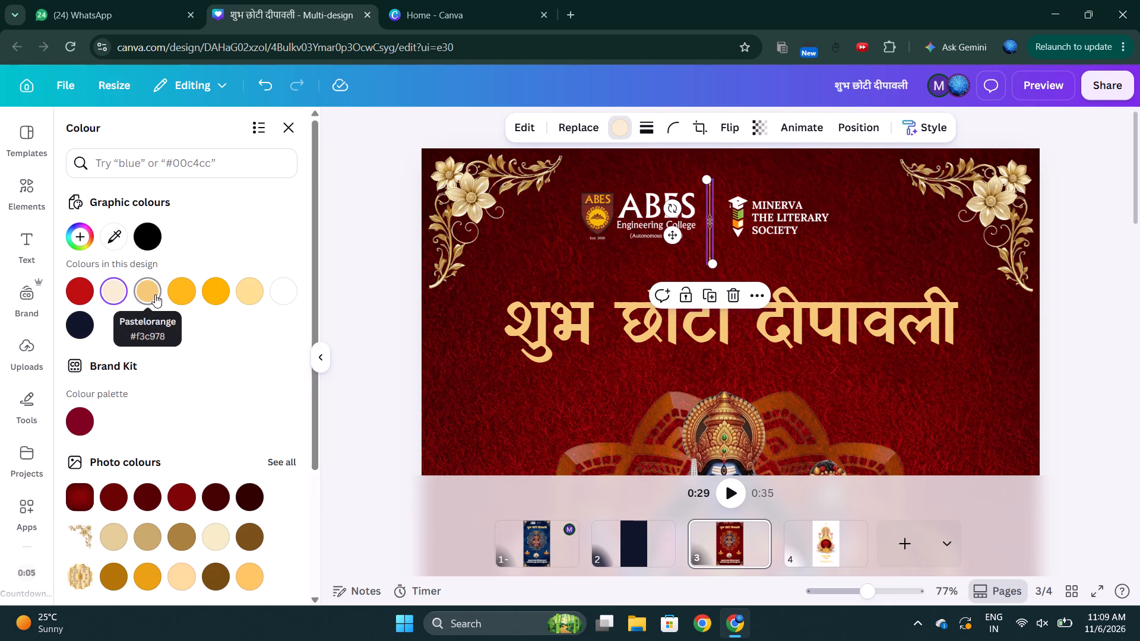
left_click(155, 294)
left_click(242, 284)
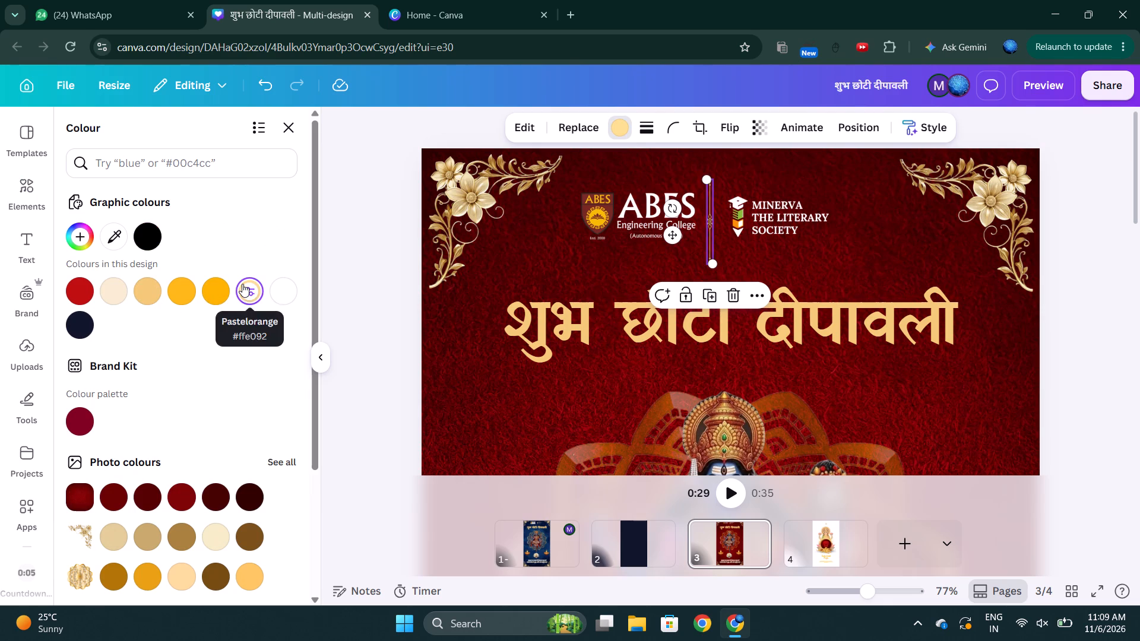
left_click(279, 285)
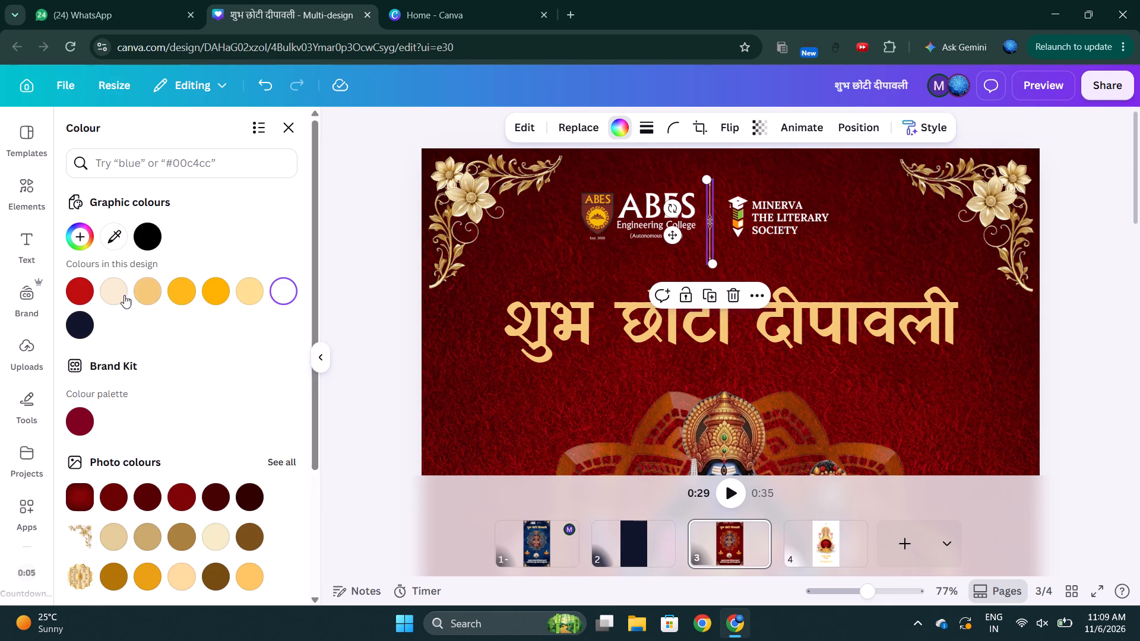
left_click(151, 290)
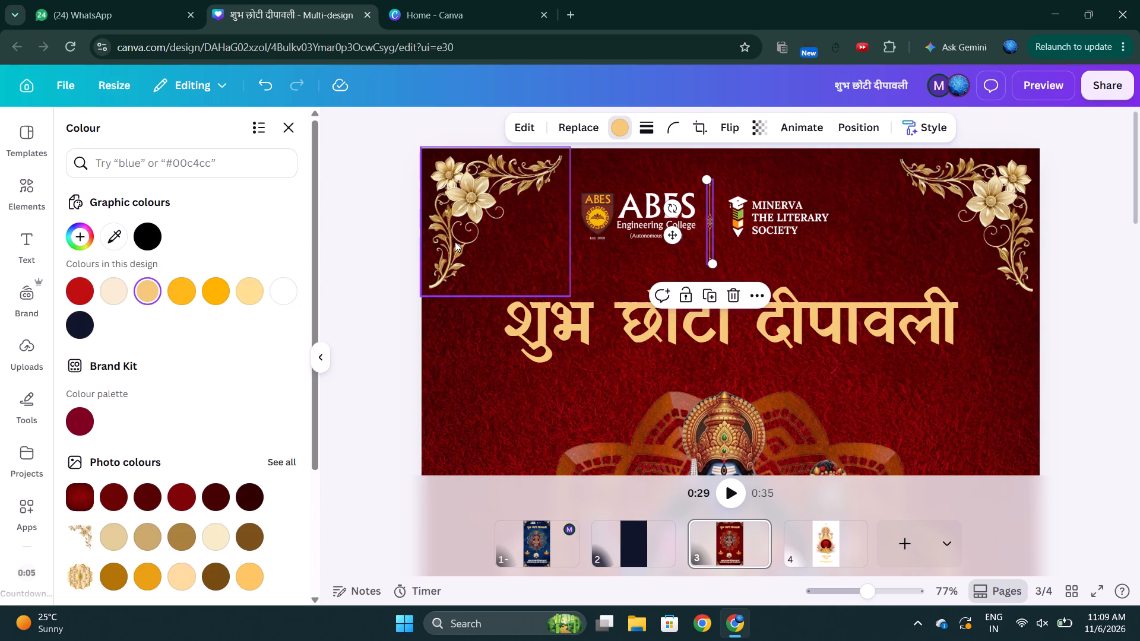
left_click(455, 242)
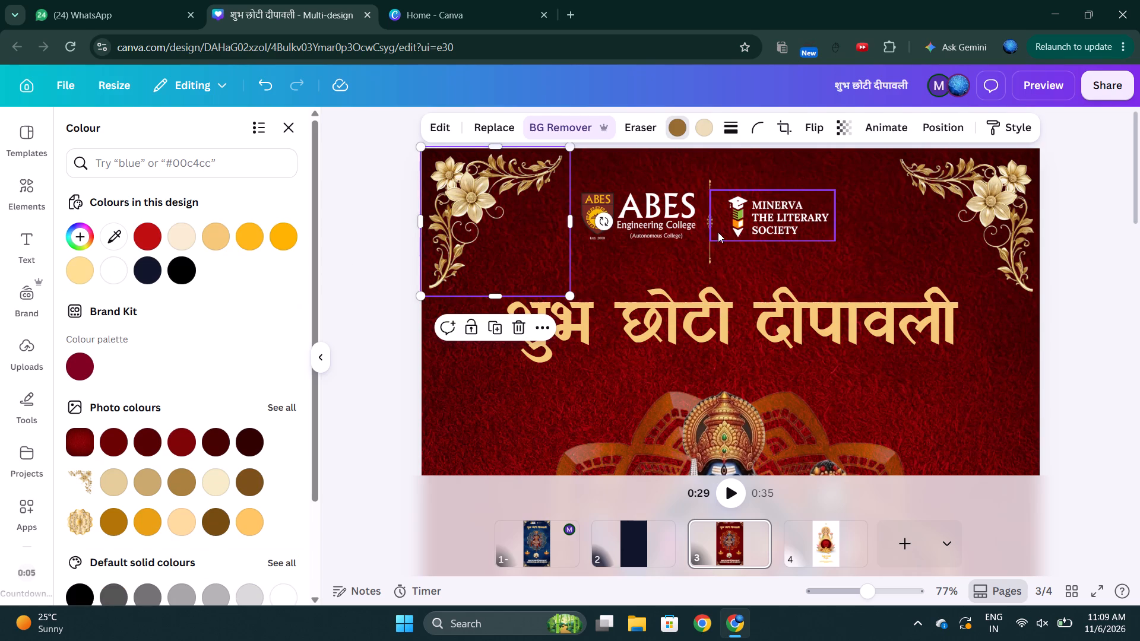
left_click(709, 250)
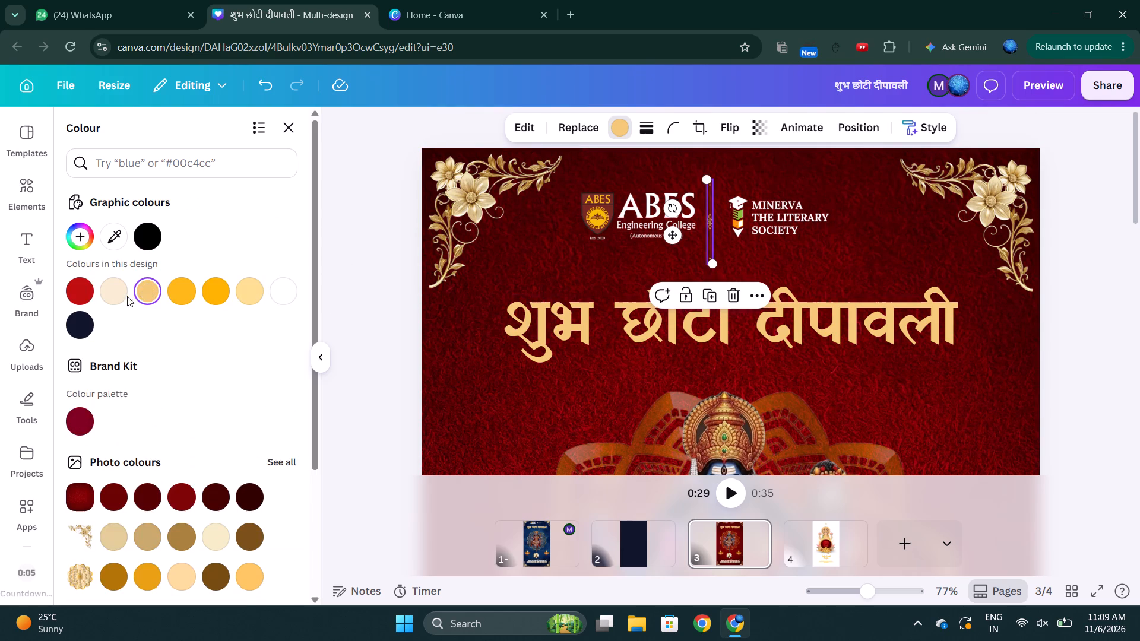
left_click(126, 296)
left_click(518, 335)
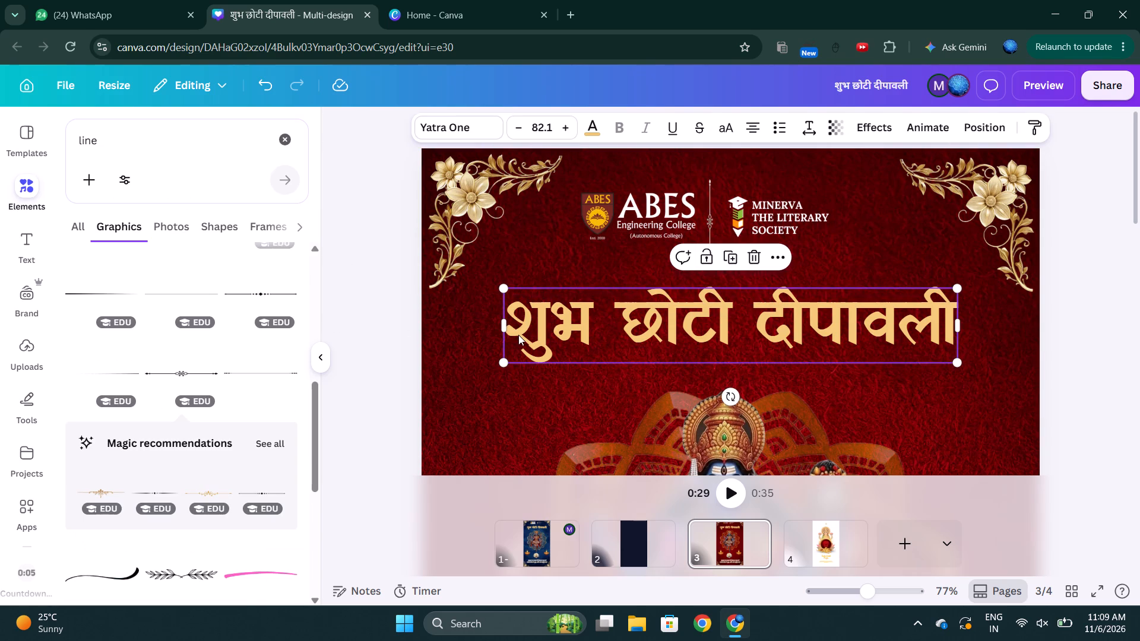
Undo the last change to the शुभ छोटी दीपावली title.
key("ctrl+z")
left_click(993, 333)
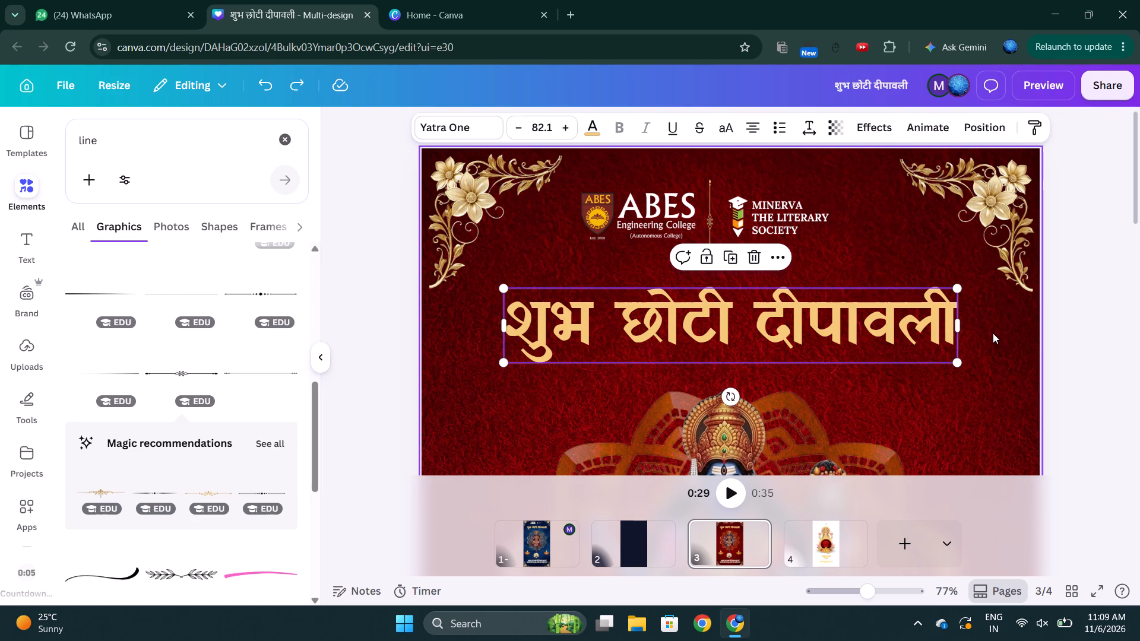
Align the top edges of the ABES and Minerva logos, and nudge the ABES logo slightly closer to the gold divider.
scroll(746, 274, "up", 2)
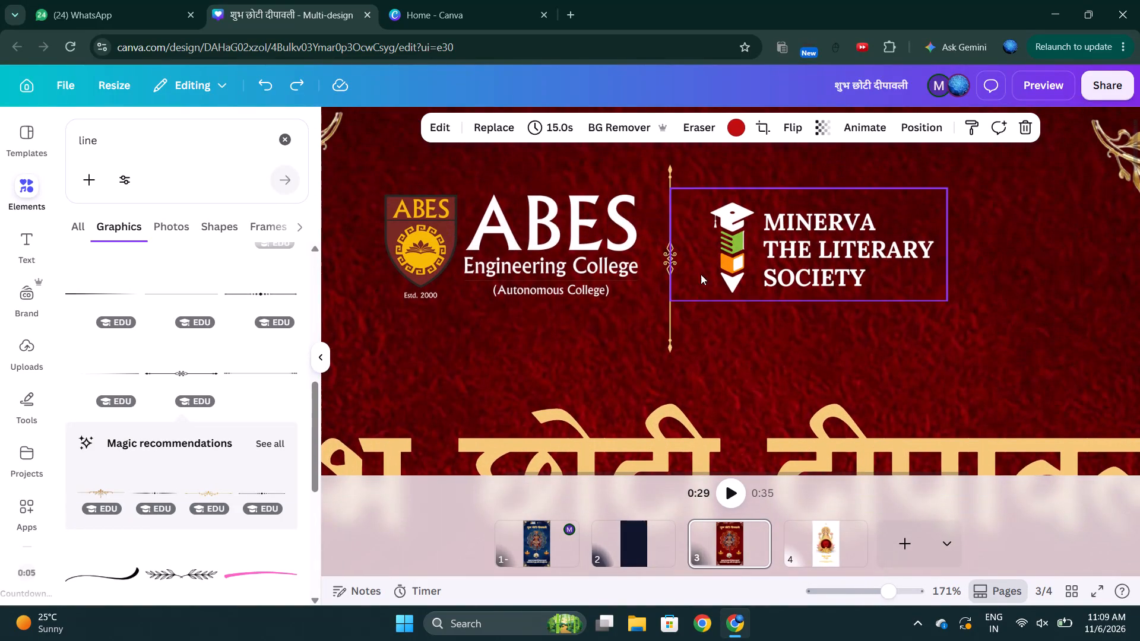
left_click_drag(525, 226, 527, 233)
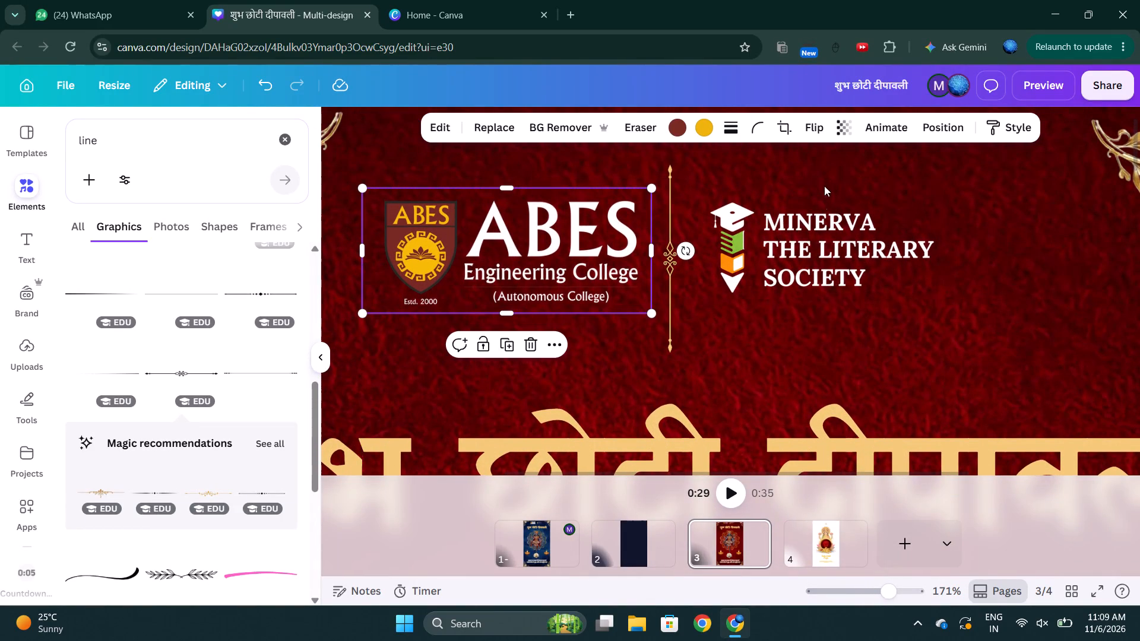
left_click(815, 214)
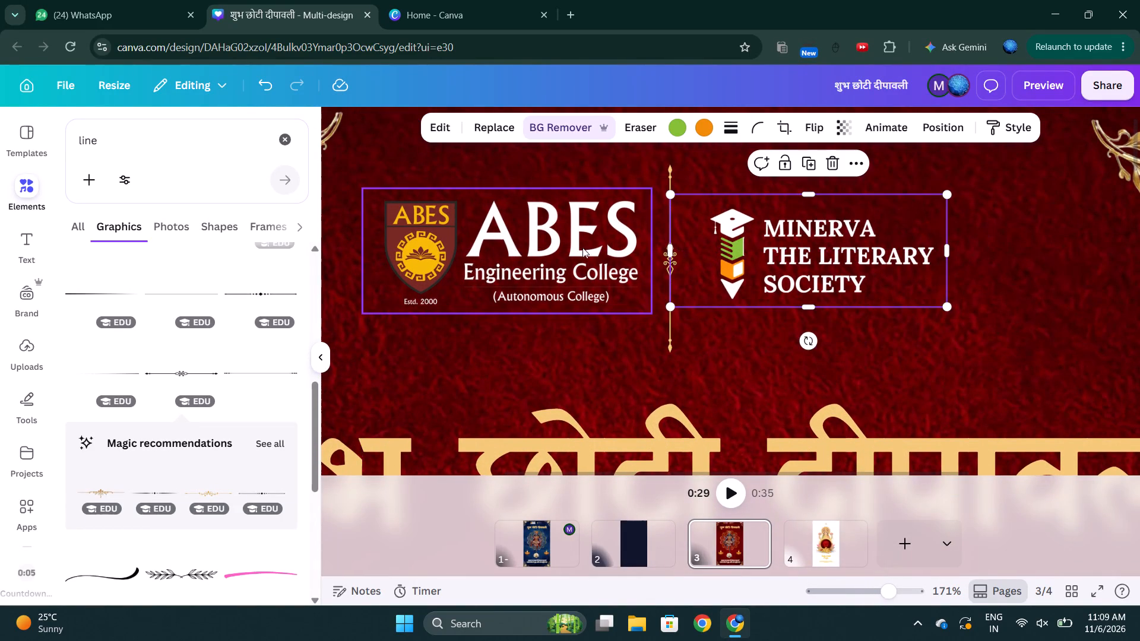
left_click(725, 257)
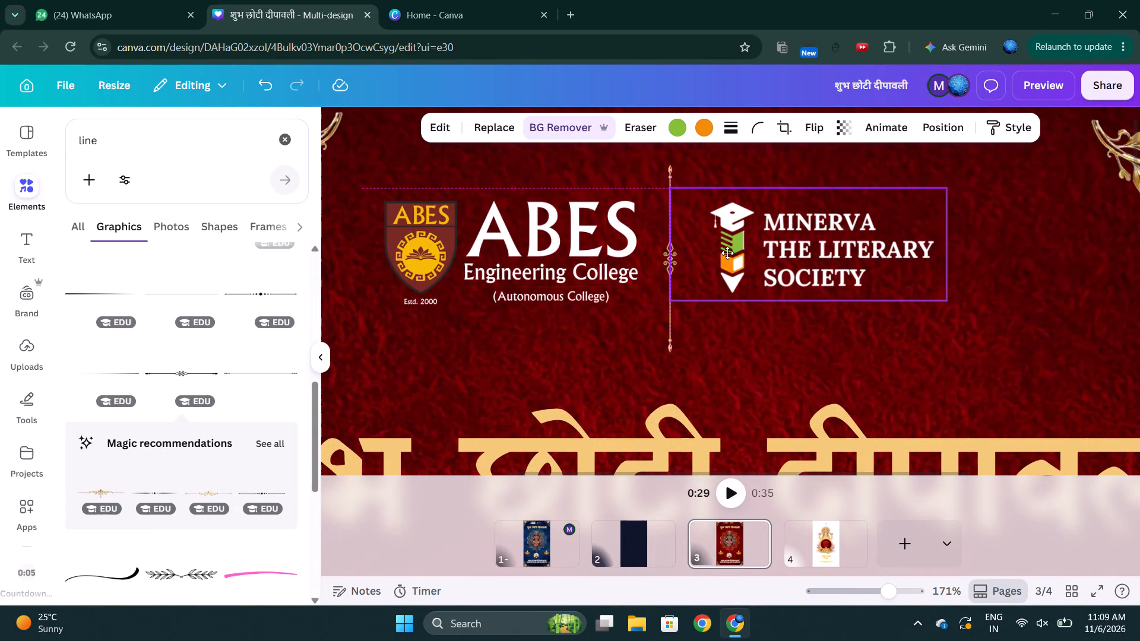
left_click_drag(558, 259, 560, 259)
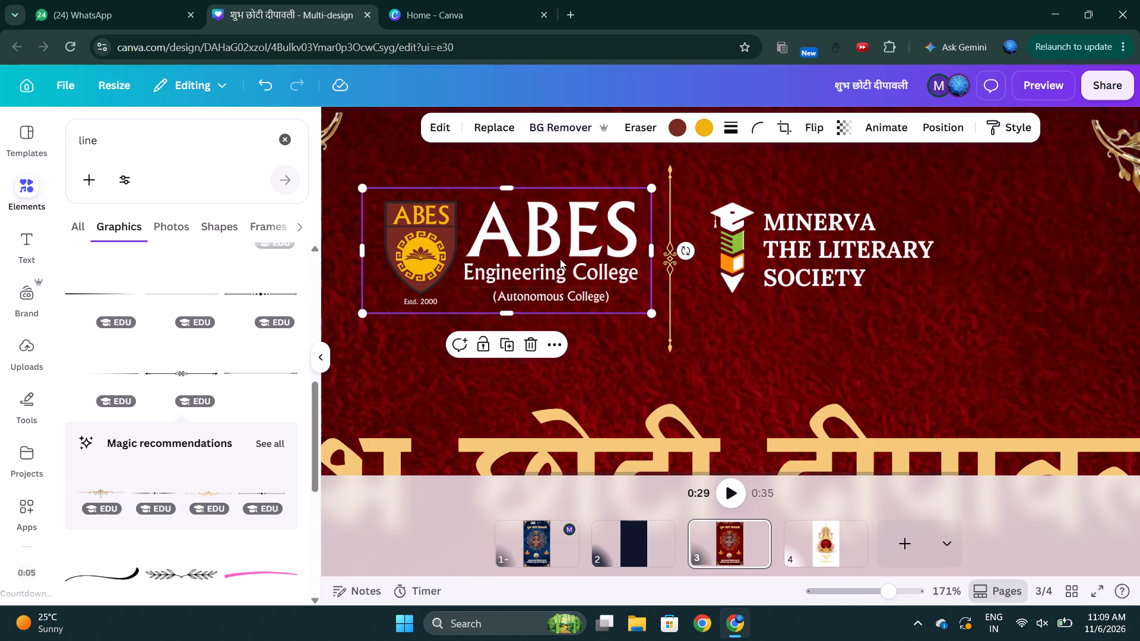
left_click_drag(560, 259, 566, 258)
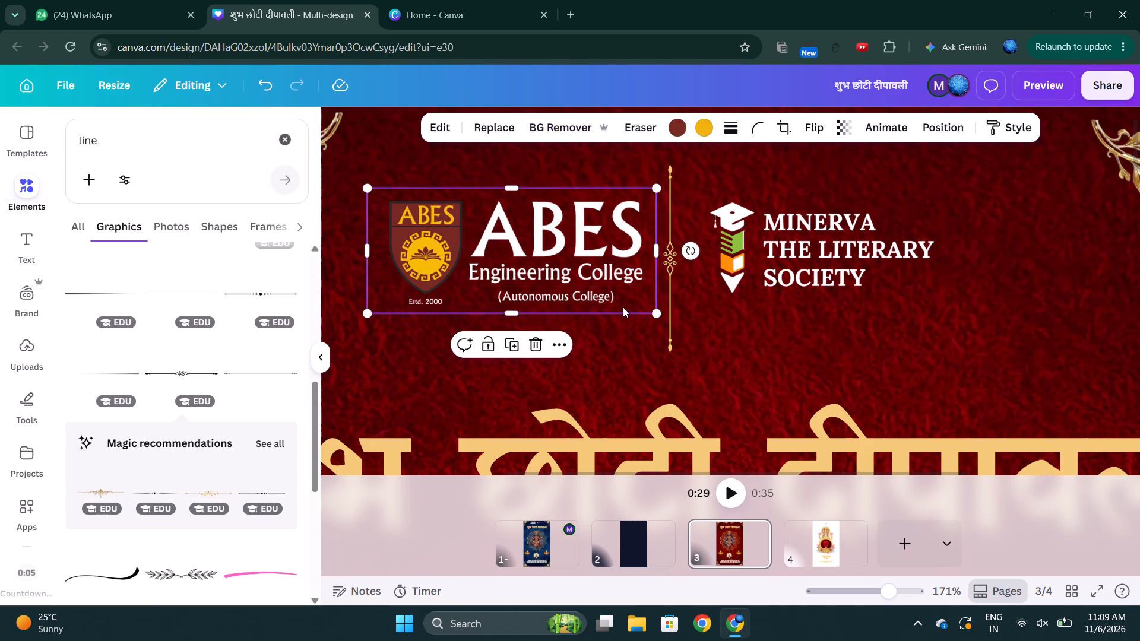
Shrink the ABES logo to about 193 × 84 and reposition it beside the divider to balance the Minerva logo.
left_click_drag(657, 316, 629, 288)
left_click(536, 174)
left_click_drag(546, 223, 548, 227)
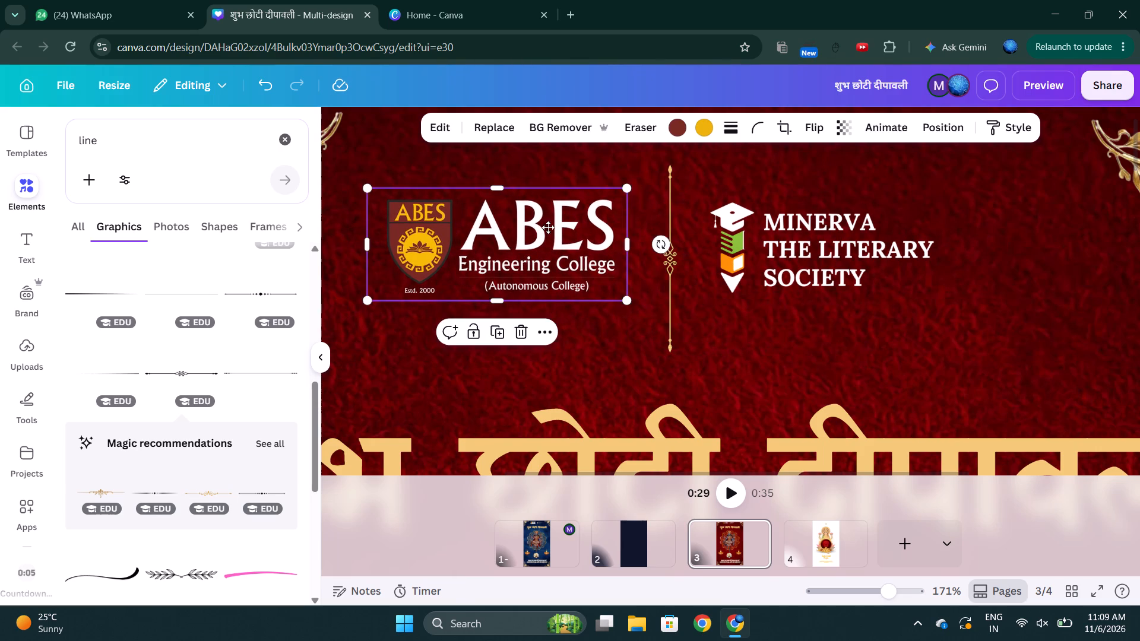
left_click_drag(548, 227, 569, 236)
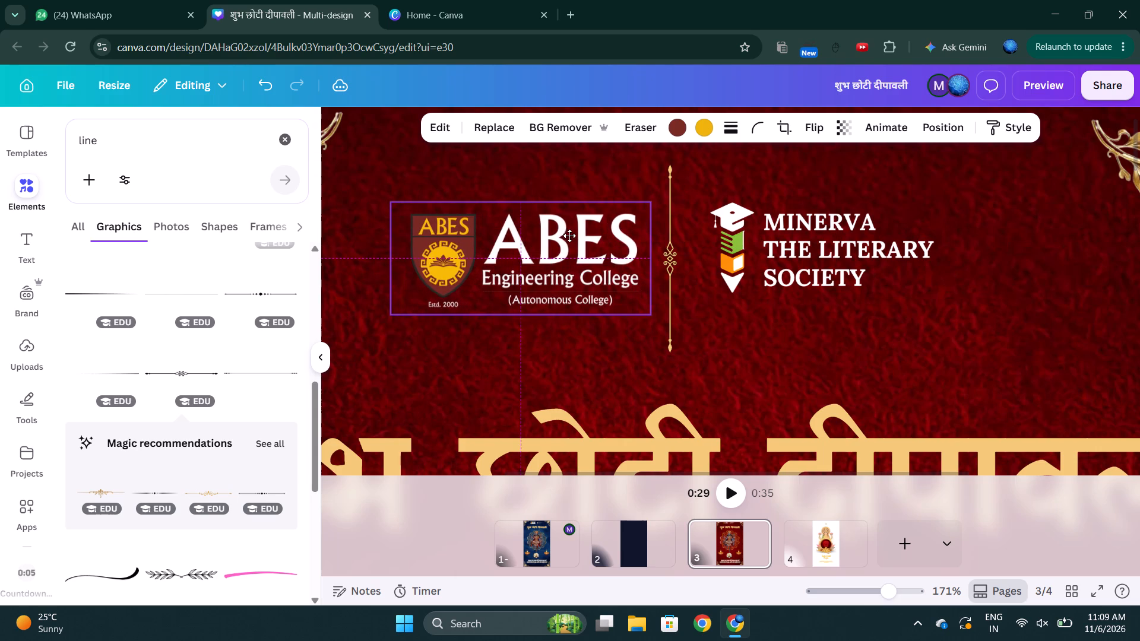
left_click_drag(569, 236, 562, 230)
left_click_drag(642, 303, 628, 287)
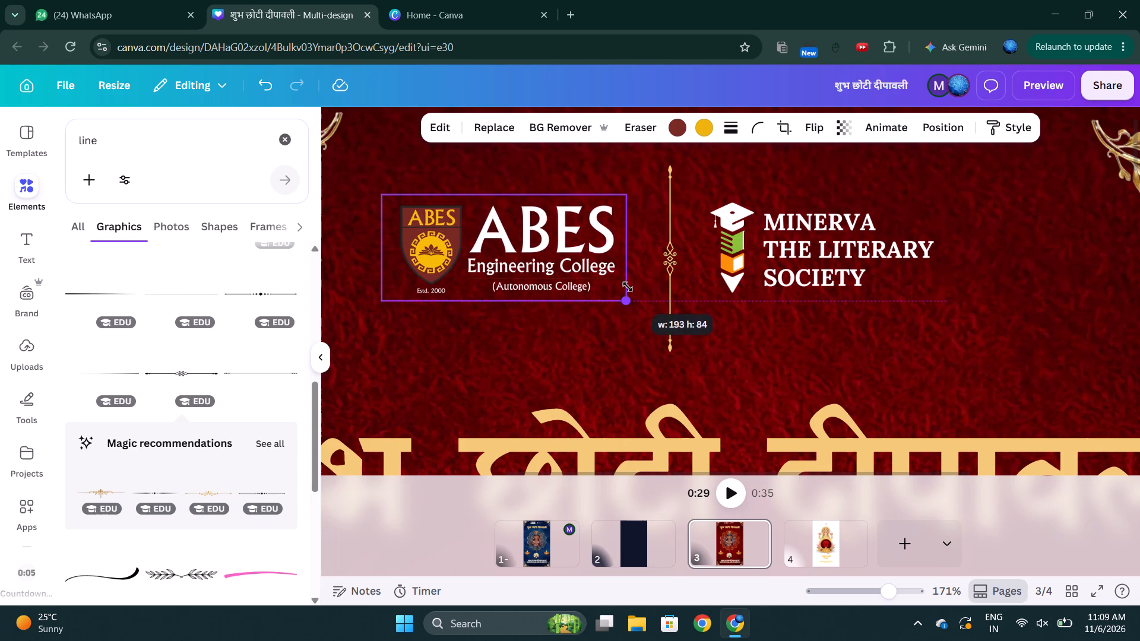
left_click_drag(628, 287, 612, 278)
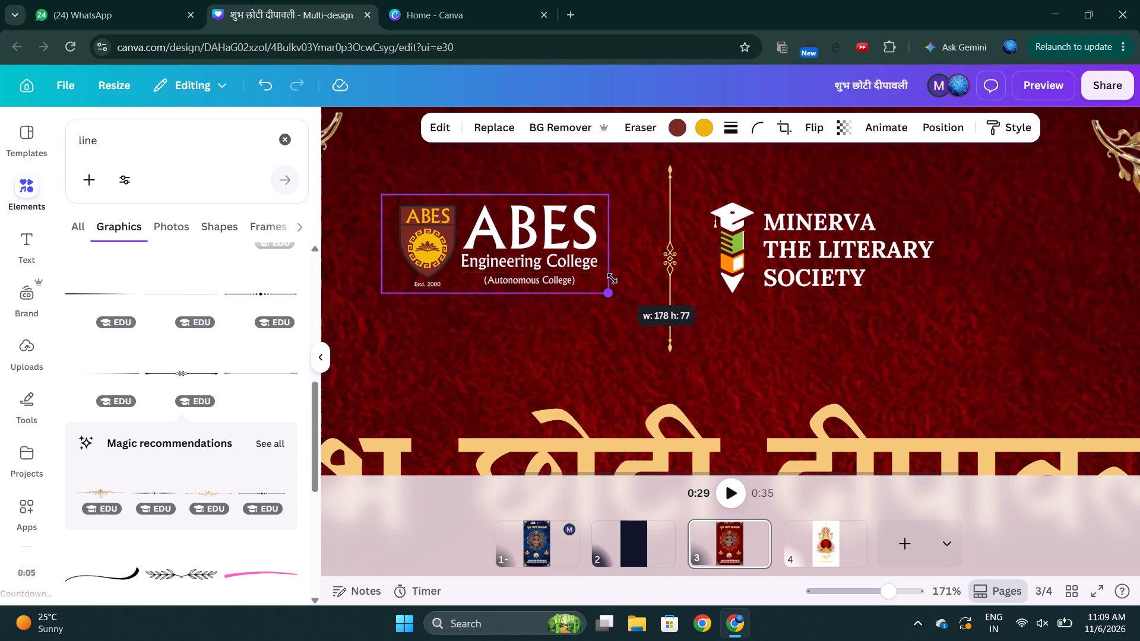
left_click_drag(612, 278, 638, 285)
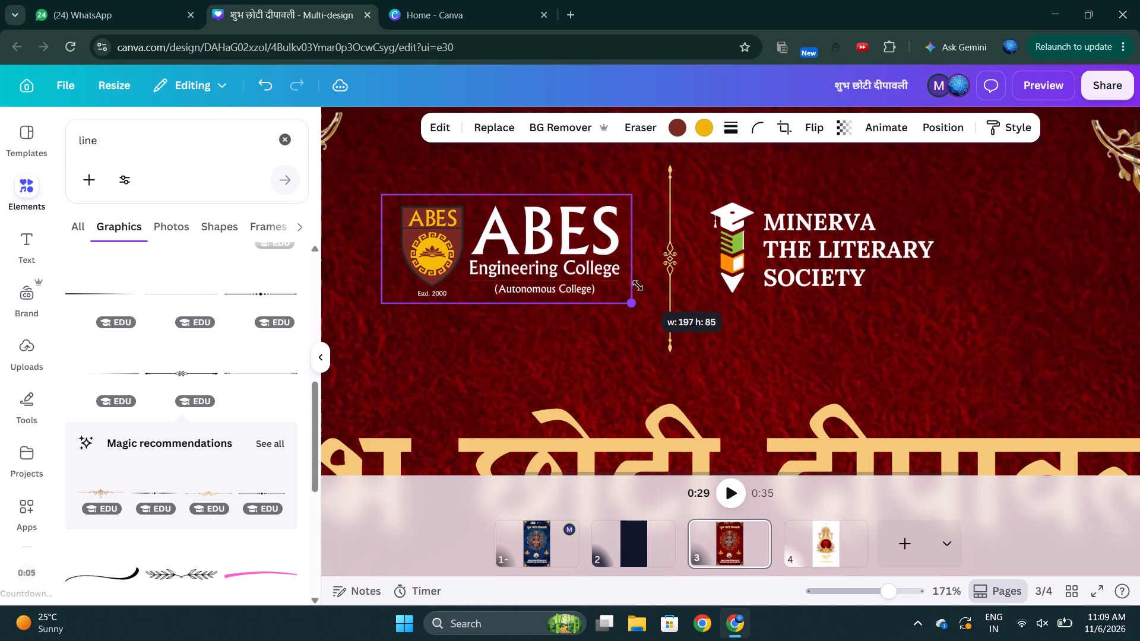
left_click_drag(638, 285, 629, 280)
Nudge the Minerva logo down slightly to line up with the ABES logo, and move the ABES logo closer to the divider.
left_click(778, 255)
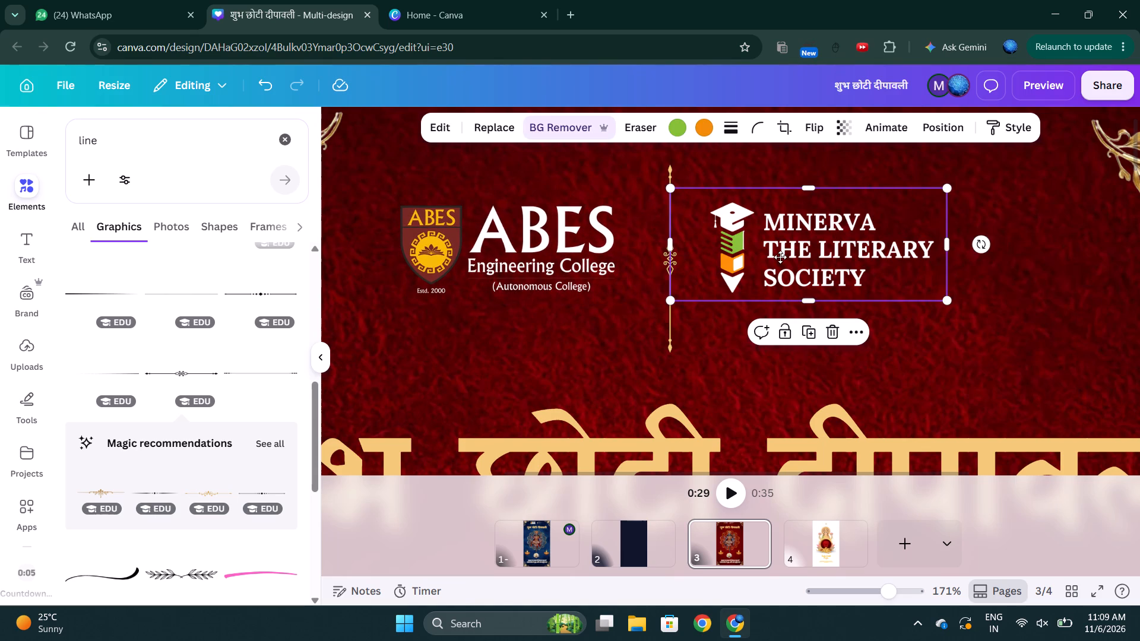
left_click(549, 332)
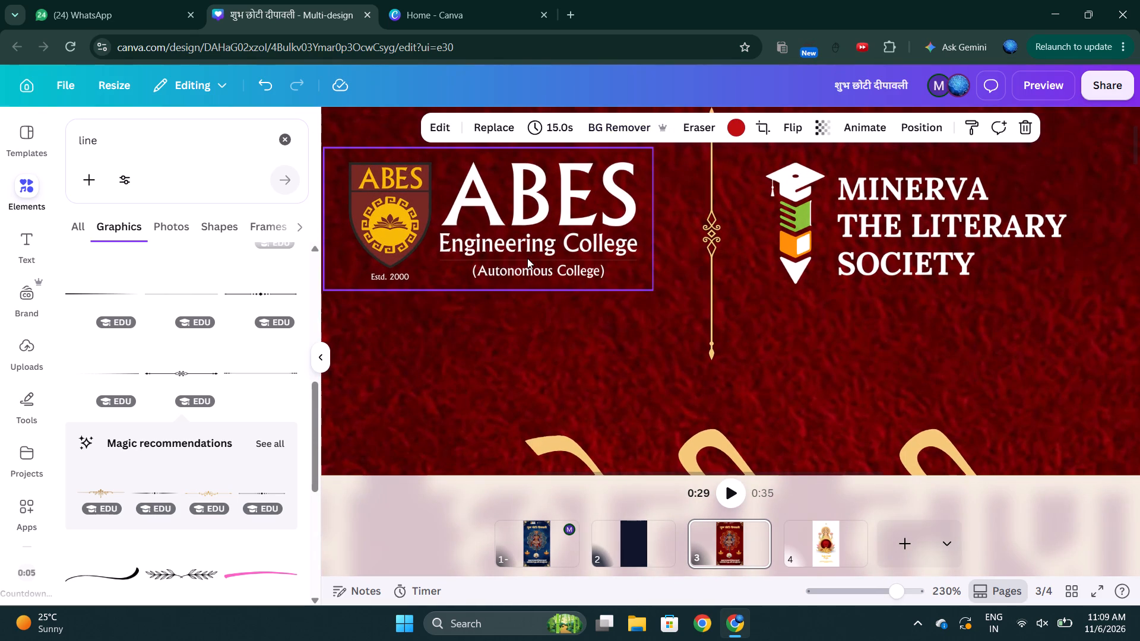
left_click_drag(527, 258, 541, 258)
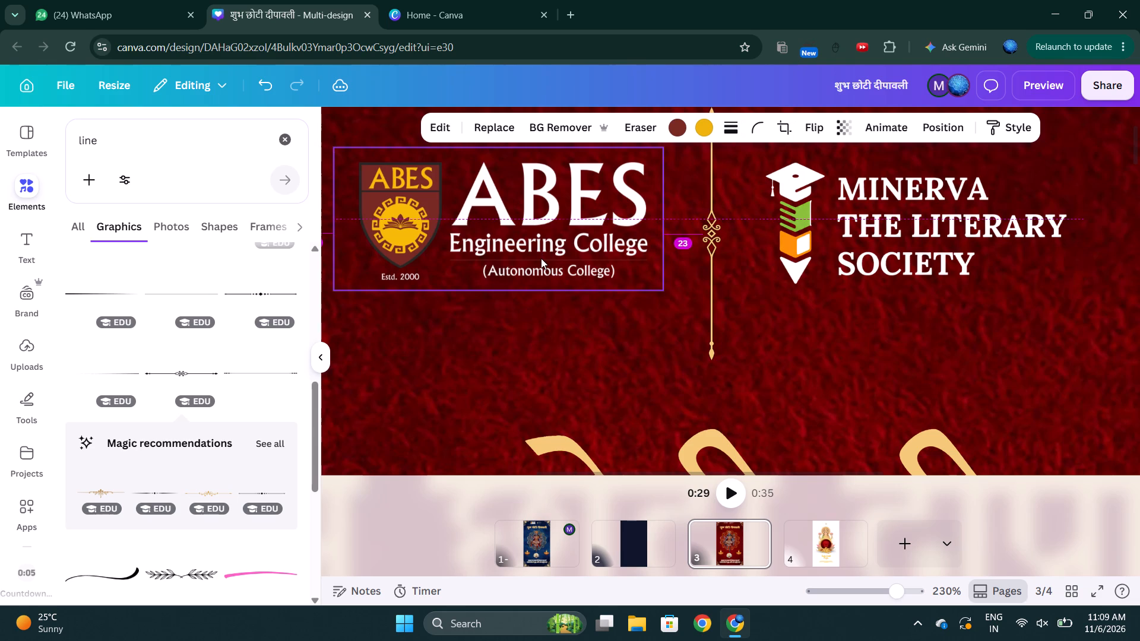
left_click(783, 177)
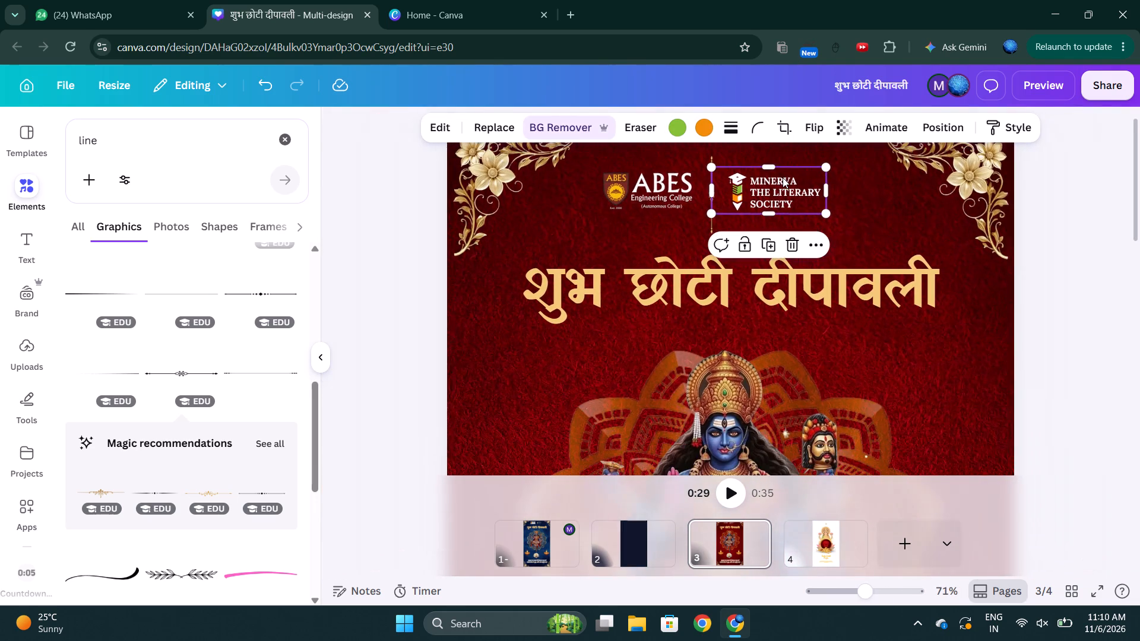
left_click(1100, 253)
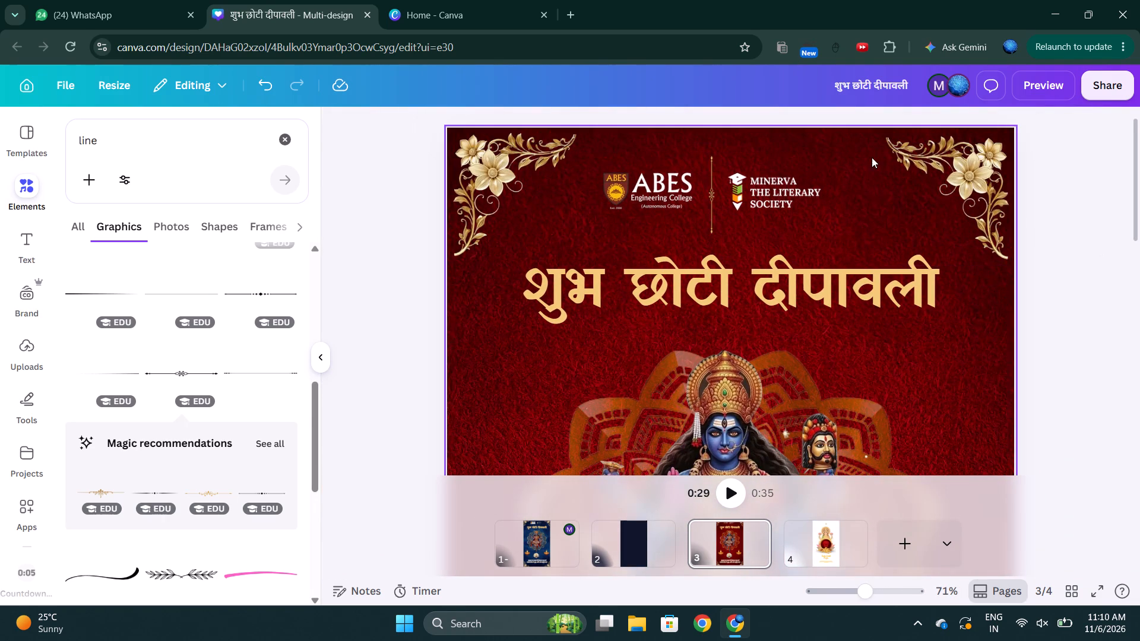
Reduce the ABES logo a little further to about 187 × 81.
scroll(763, 136, "down", 1)
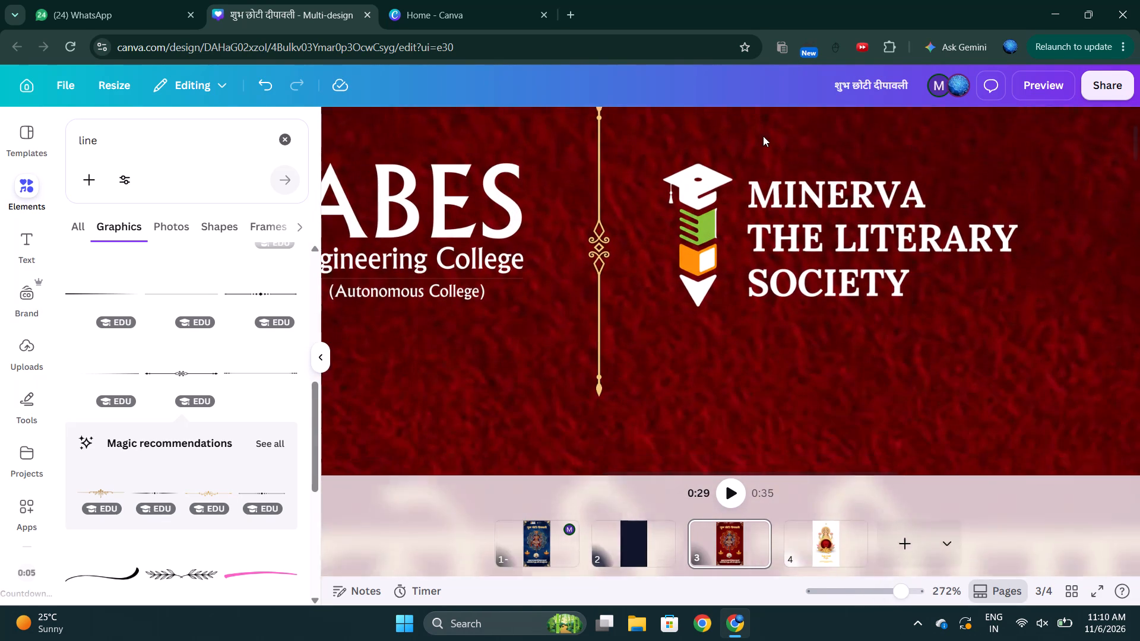
scroll(763, 136, "down", 1)
left_click(534, 231)
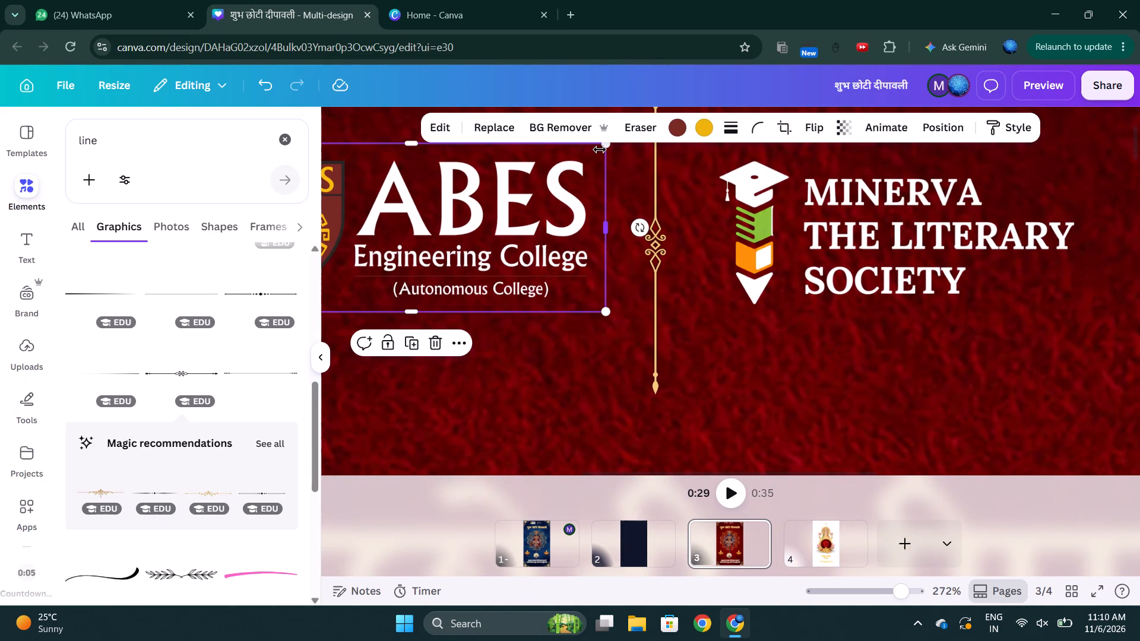
left_click(600, 150)
left_click_drag(601, 144, 601, 145)
left_click_drag(601, 145, 594, 161)
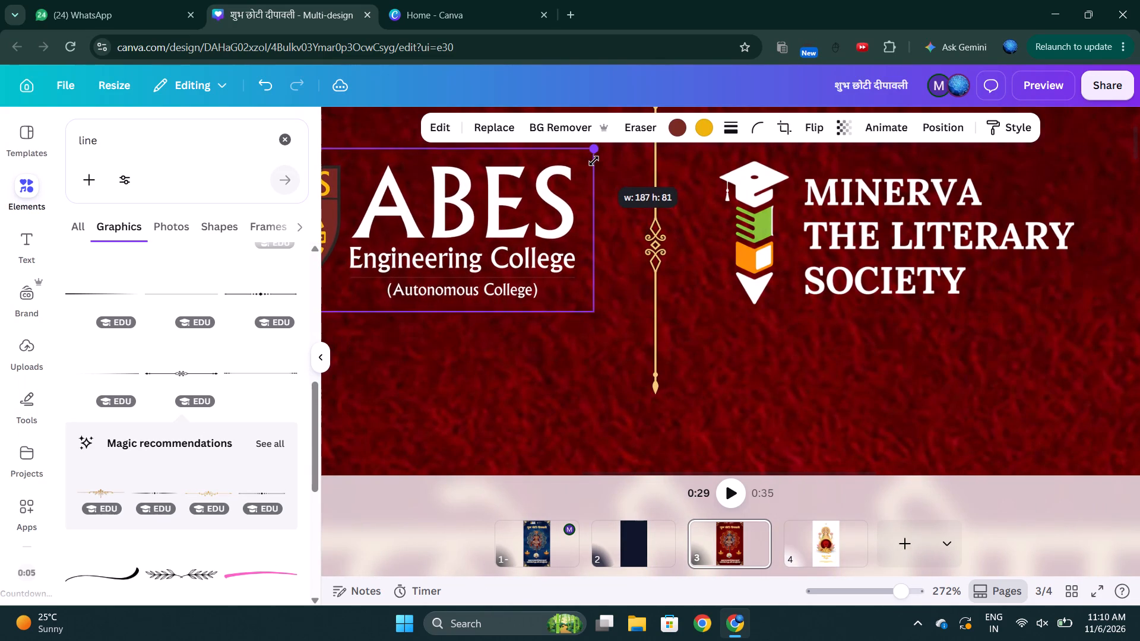
left_click_drag(594, 161, 594, 160)
Move the ABES logo closer to the divider with its bottom edge aligned to the Minerva logo's.
scroll(531, 207, "up", 1)
scroll(531, 207, "right", 1)
left_click_drag(557, 238, 569, 240)
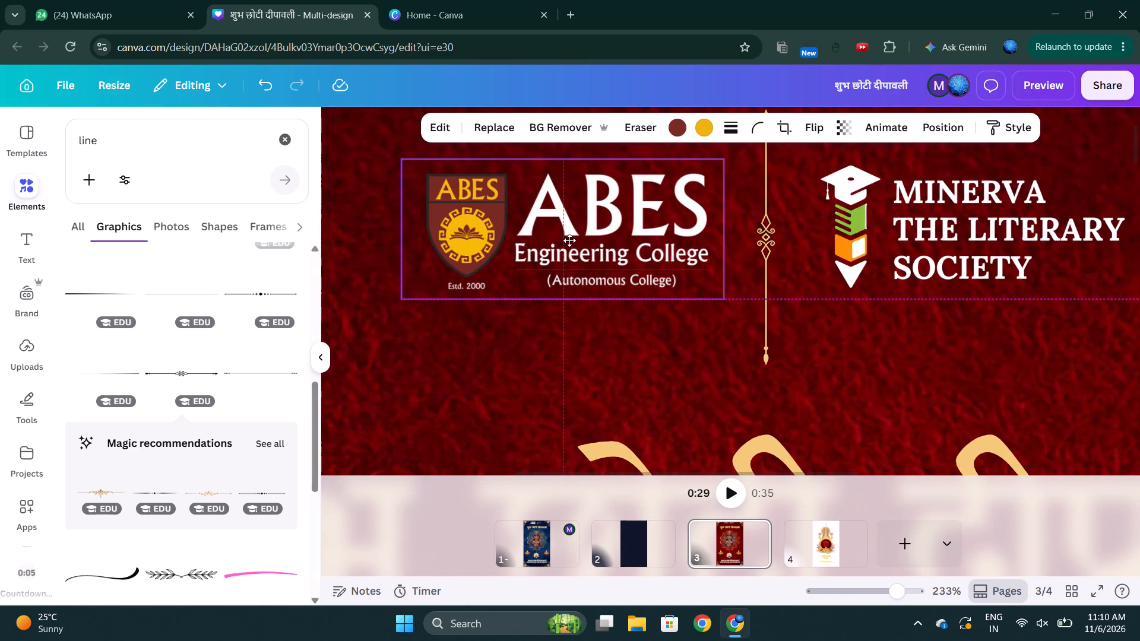
left_click_drag(569, 240, 571, 242)
left_click(873, 284)
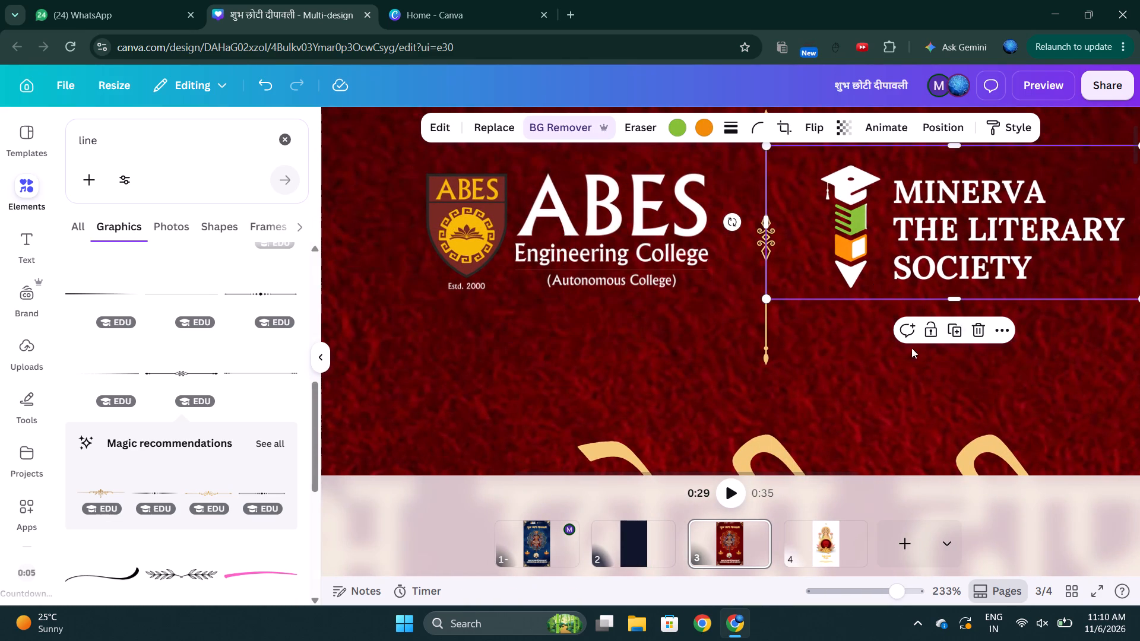
left_click(854, 362)
Group the ornamental divider with the Minerva and ABES logos using the page's layers.
scroll(854, 362, "left", 1)
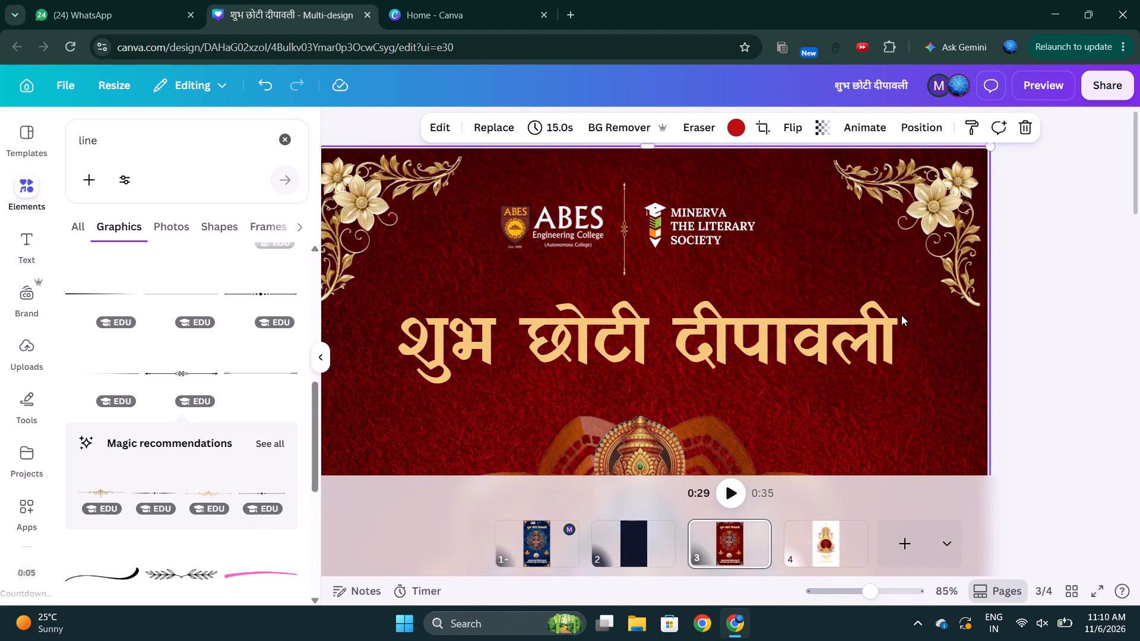
key("alt+1")
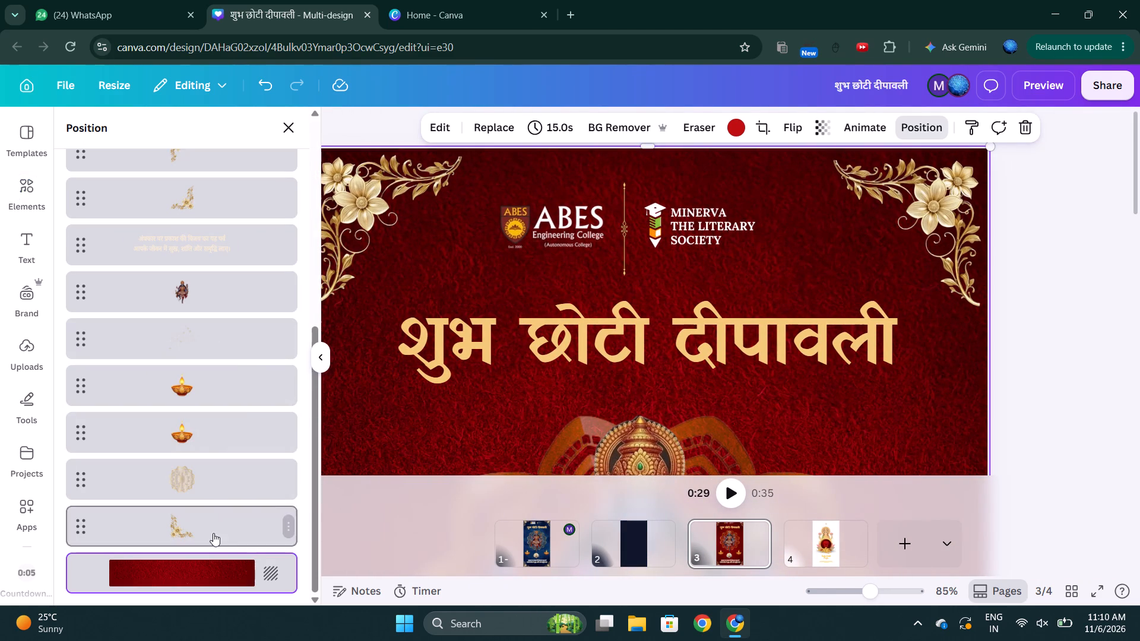
scroll(206, 386, "up", 6)
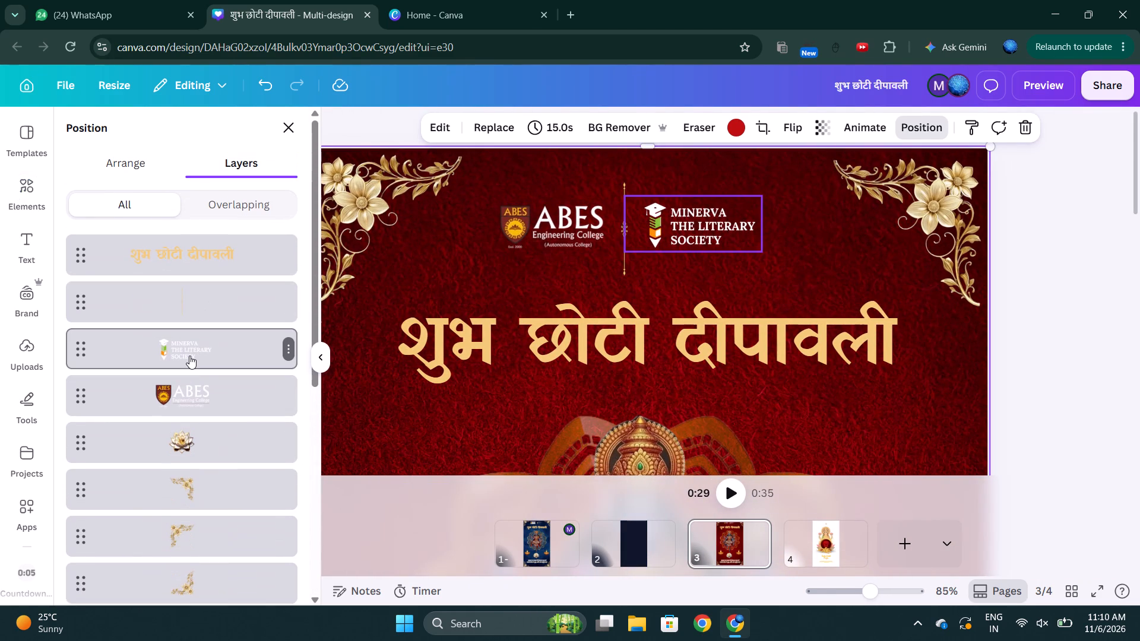
left_click(189, 356)
left_click(211, 315, "ctrl")
left_click(208, 407, "ctrl")
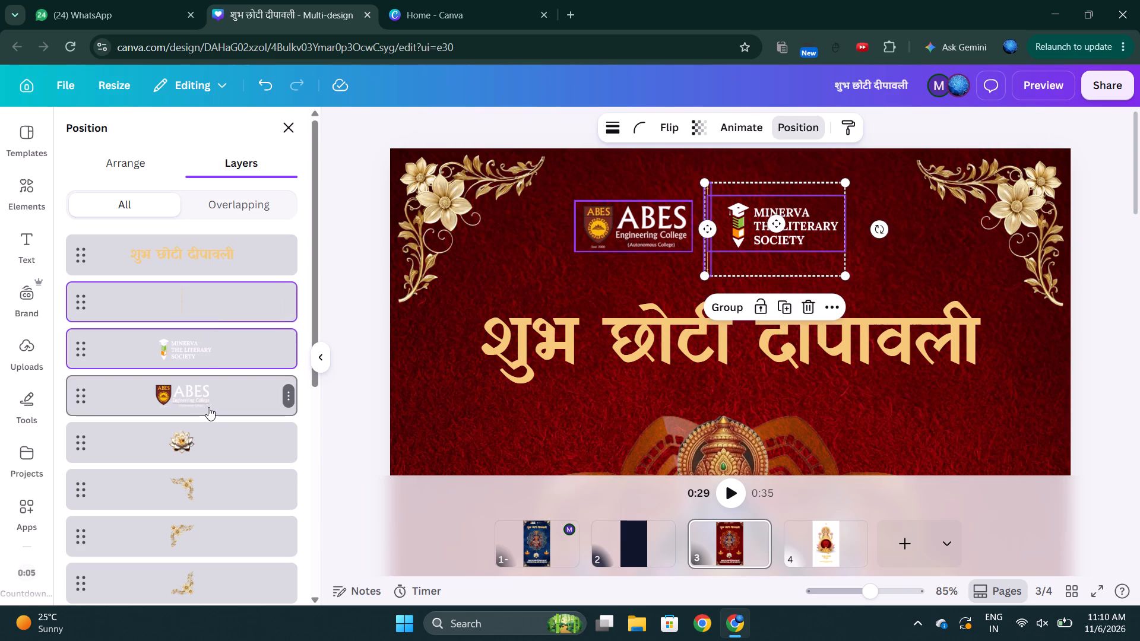
key("ctrl+g")
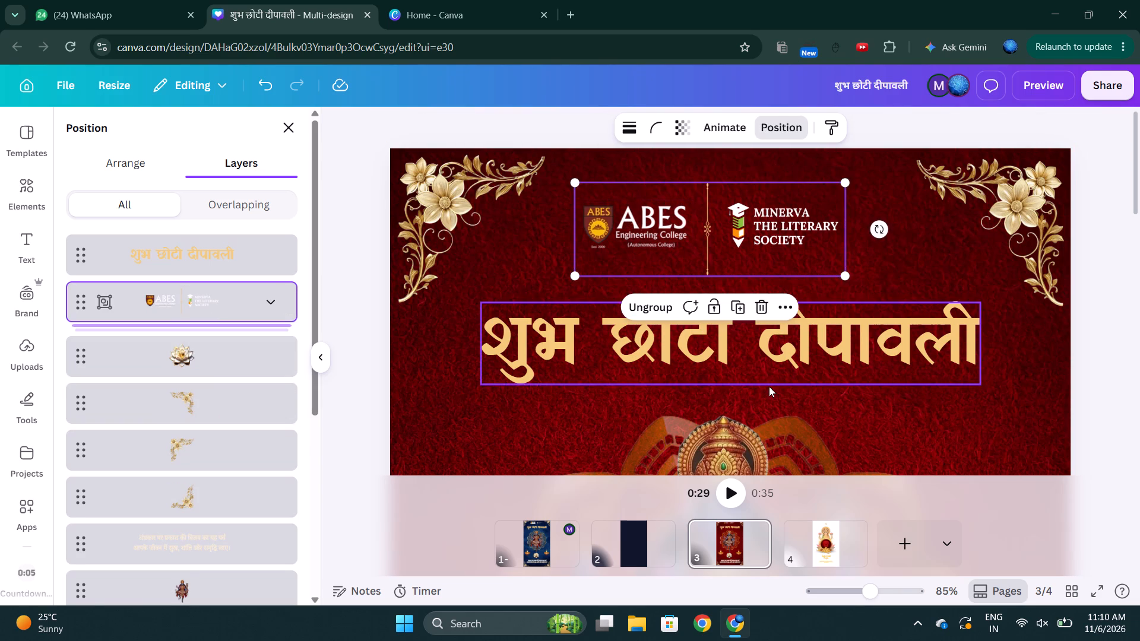
Compare the maroon story on page 3 with the Lakshmi artwork on page 4.
scroll(796, 516, "down", 1)
left_click(825, 544)
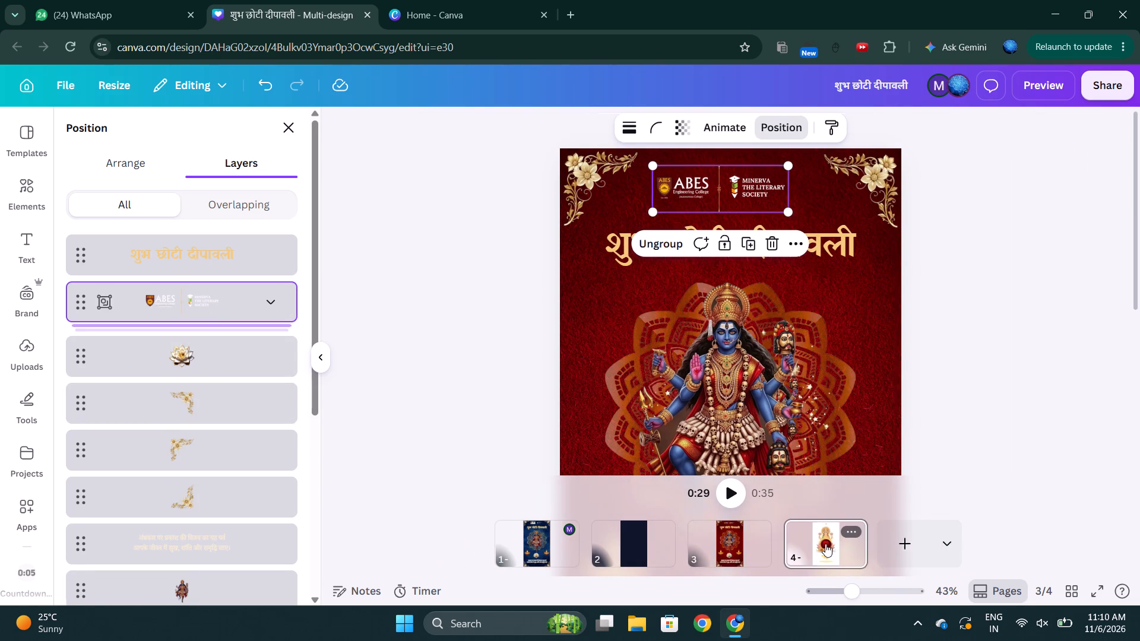
left_click(723, 543)
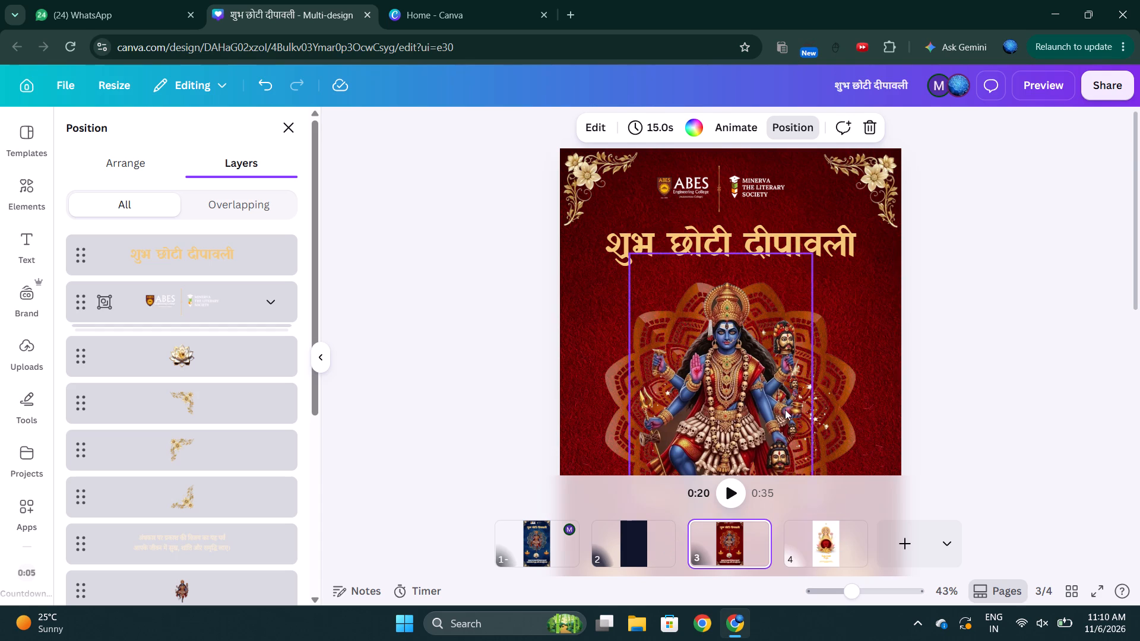
scroll(785, 410, "down", 1)
left_click(821, 552)
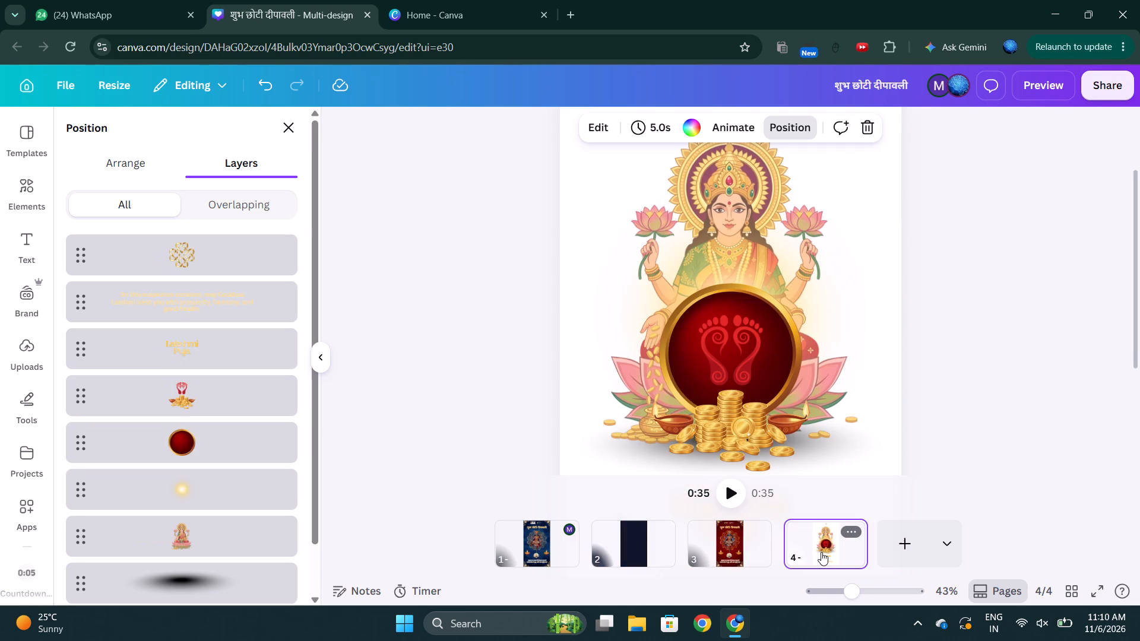
left_click(728, 546)
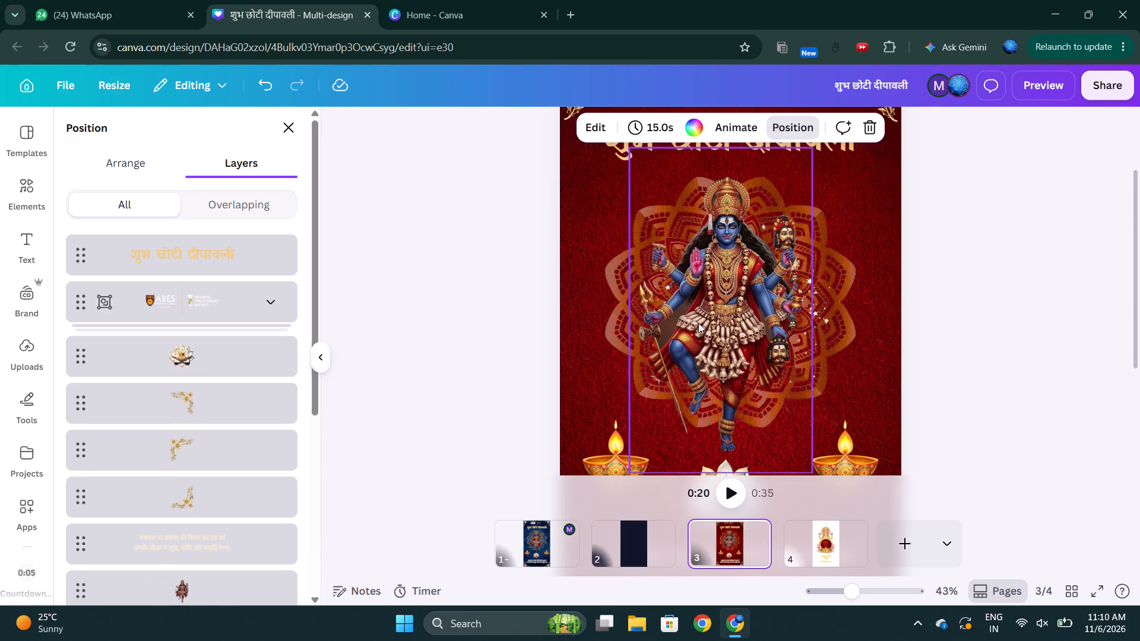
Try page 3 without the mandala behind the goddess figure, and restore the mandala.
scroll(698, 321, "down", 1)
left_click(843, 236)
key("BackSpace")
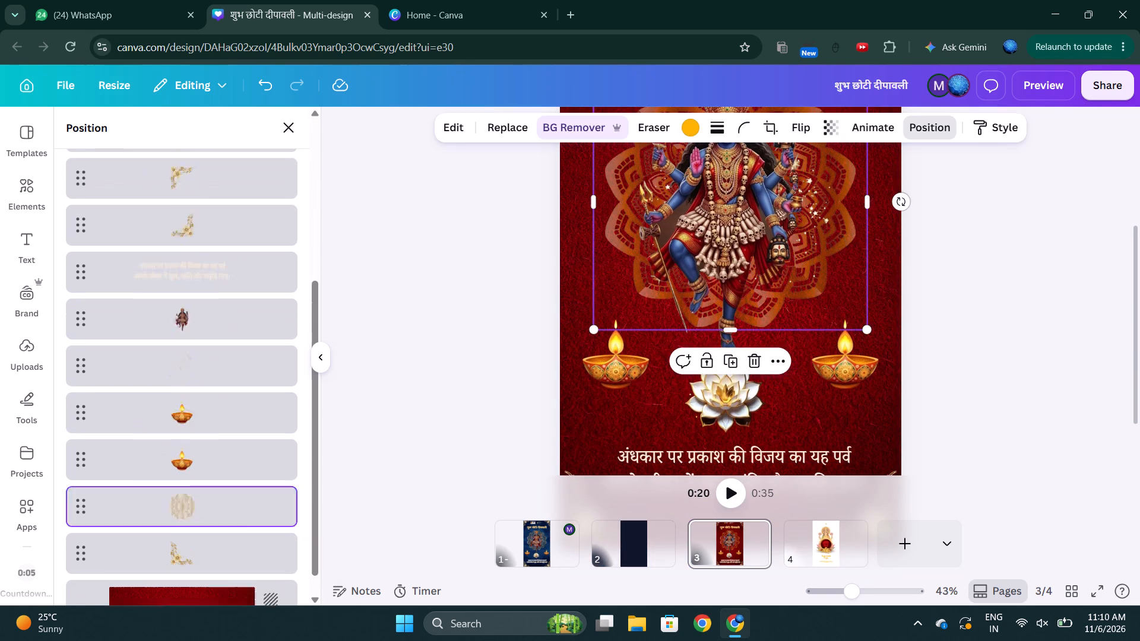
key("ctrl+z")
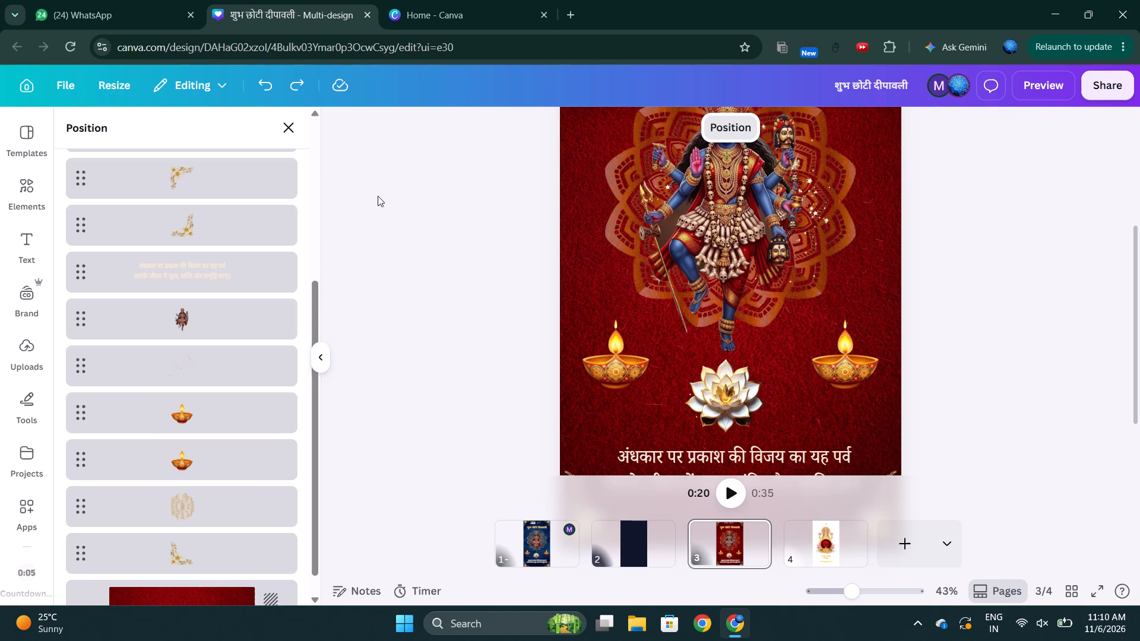
Search the element graphics for "decorative circle".
left_click(21, 196)
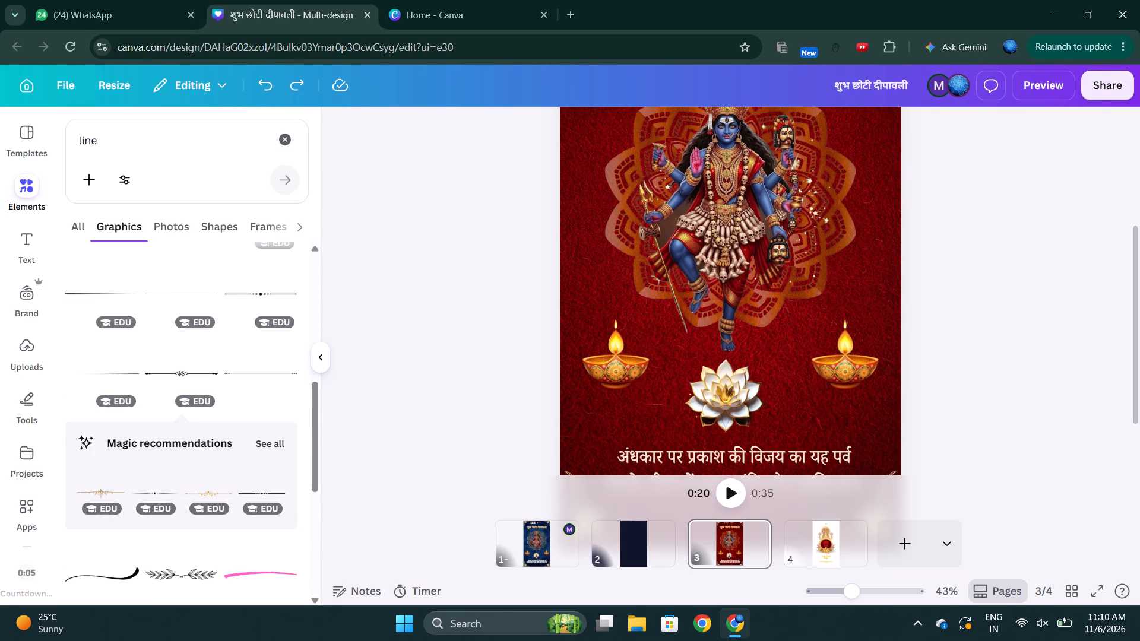
triple_click(144, 137)
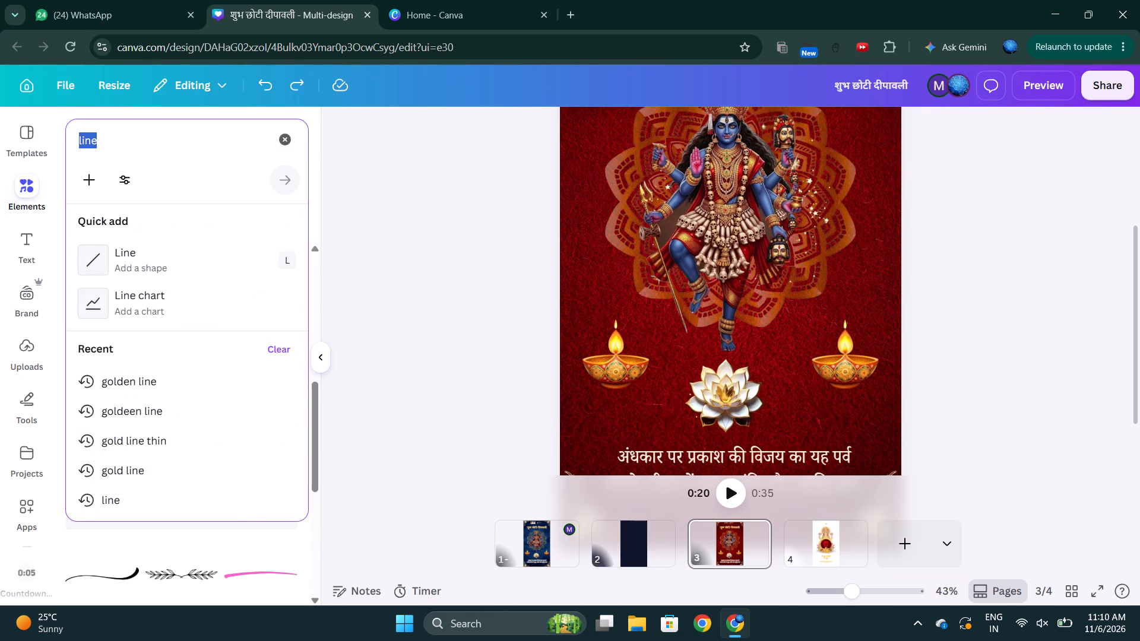
type("decoratice")
key("space")
key("equal")
key("BackSpace")
key("BackSpace")
key("BackSpace")
key("v")
key("BackSpace")
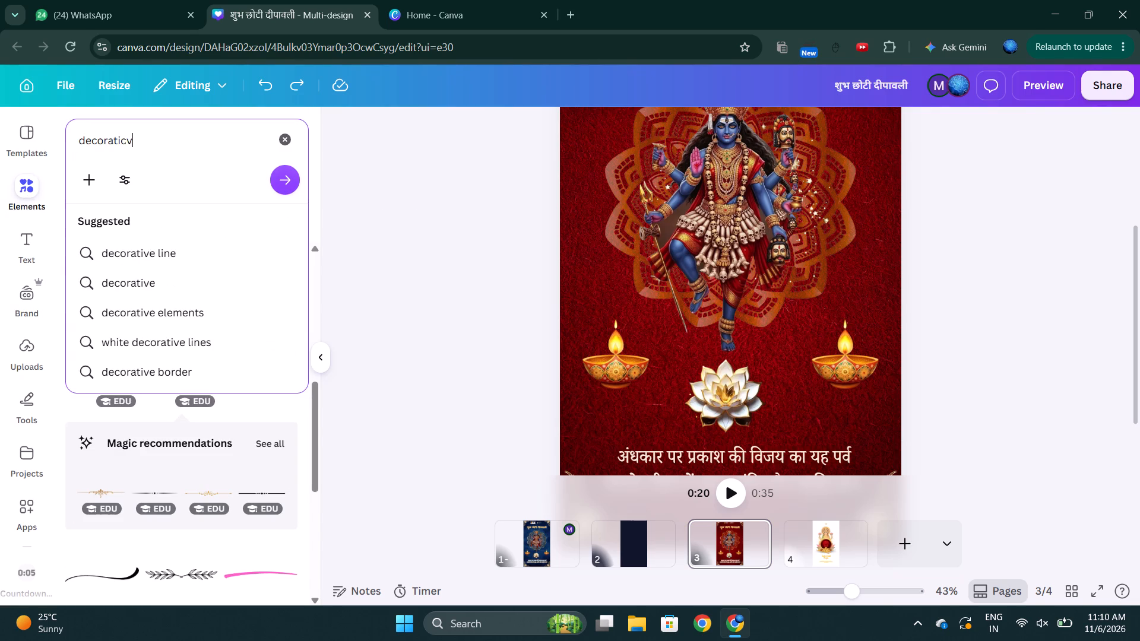
key("BackSpace")
type("ve")
key("space")
type("circle")
key("Return")
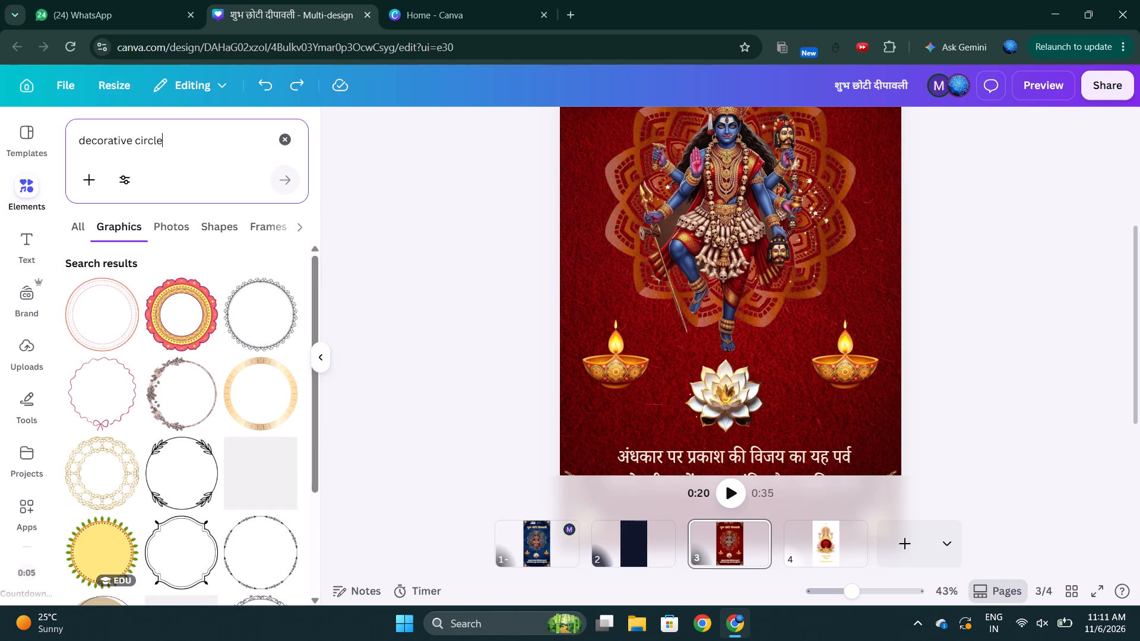
Look through the decorative circle graphics for a replacement for the mandala behind the goddess.
scroll(175, 299, "down", 4)
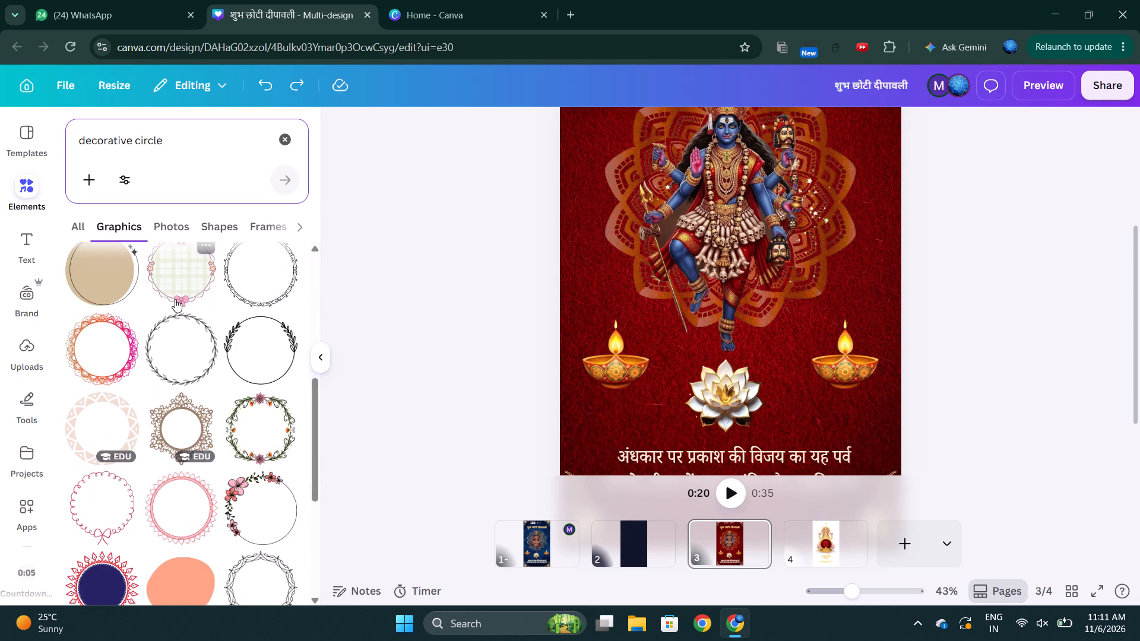
scroll(175, 299, "down", 3)
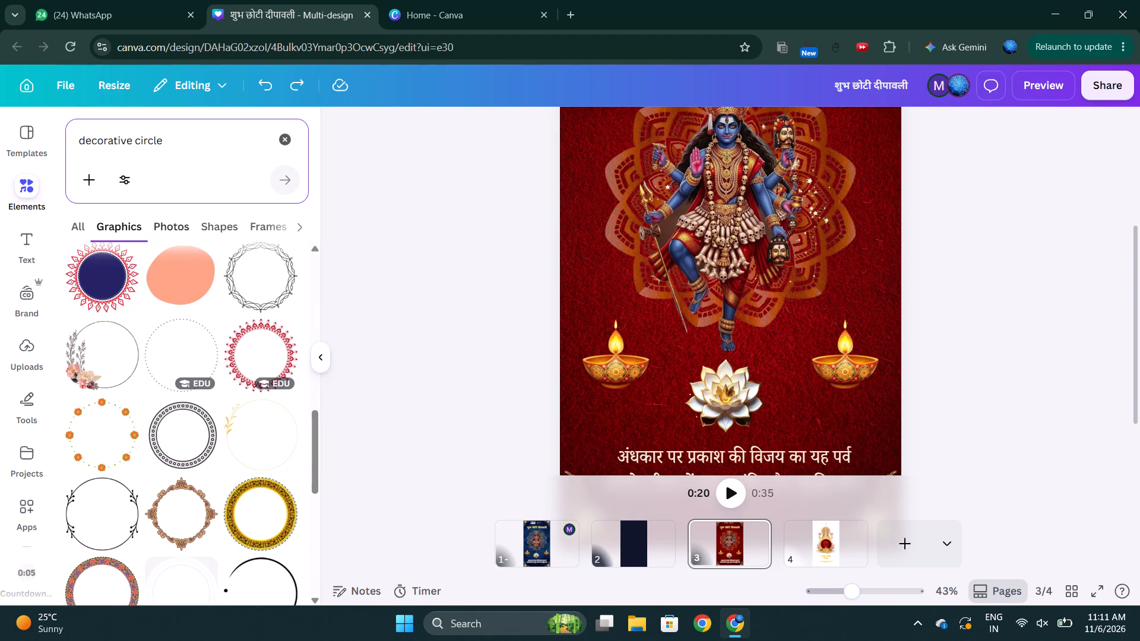
scroll(227, 443, "down", 4)
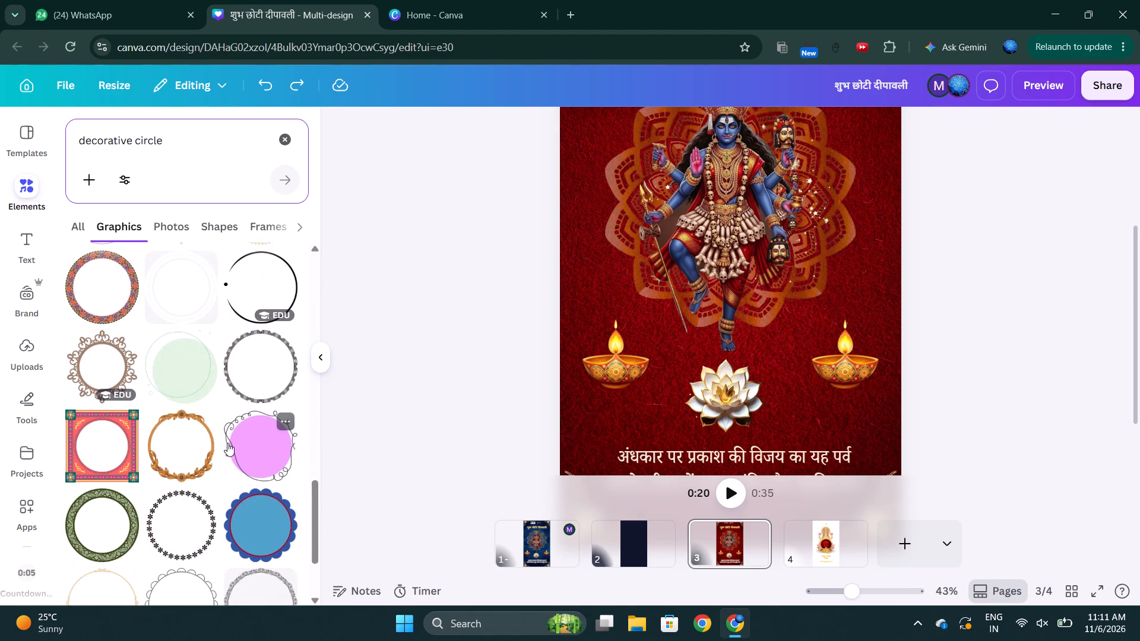
scroll(227, 443, "down", 4)
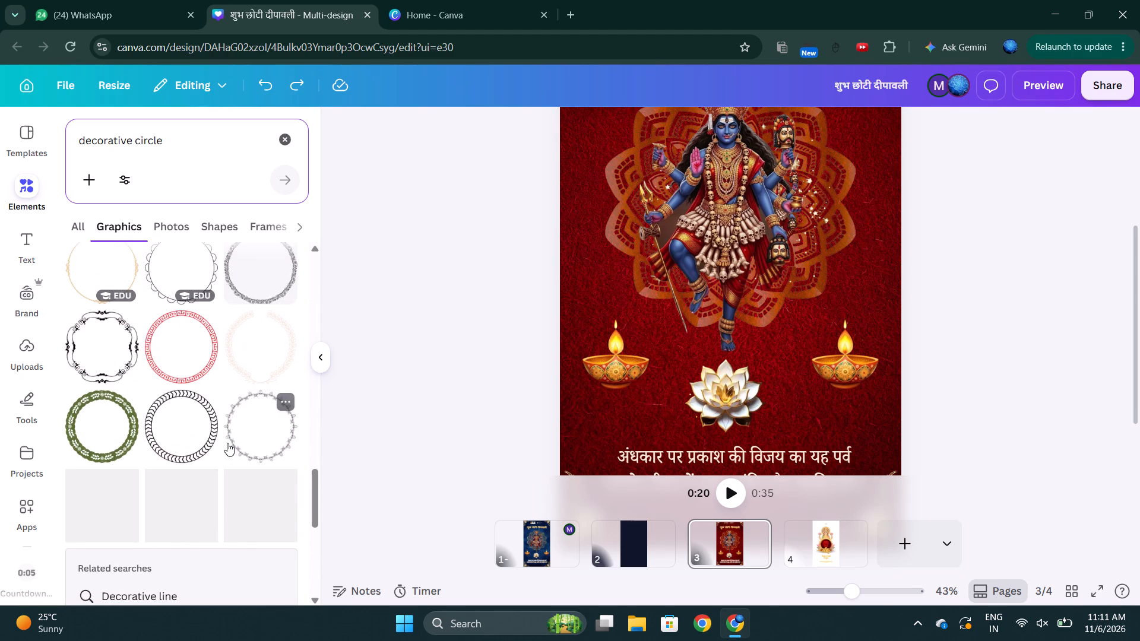
scroll(227, 443, "down", 4)
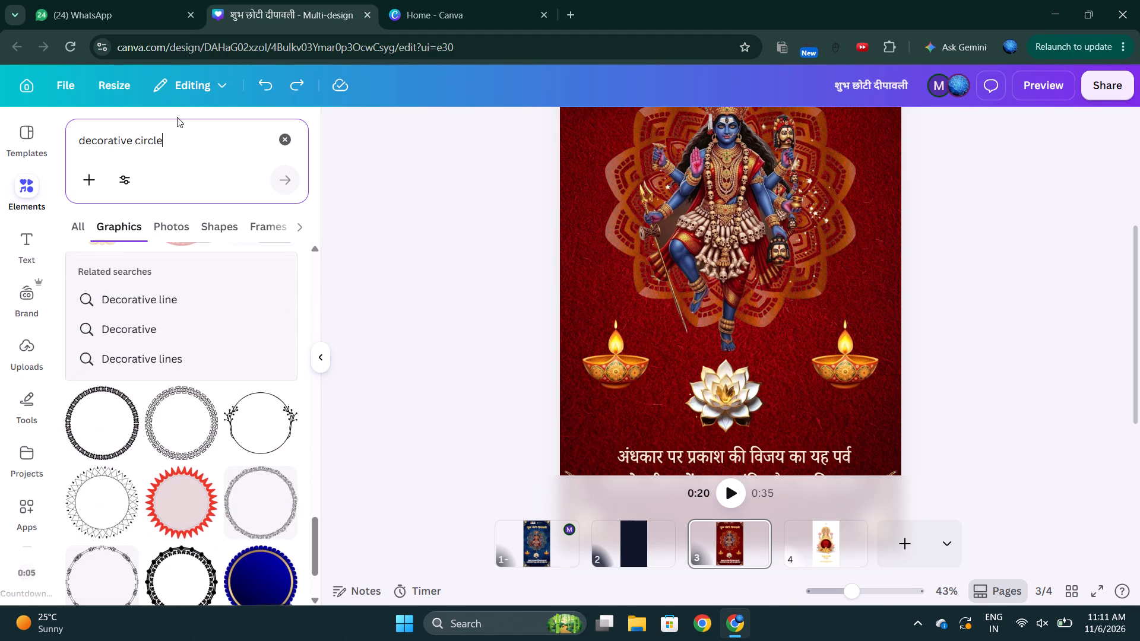
Search the graphics for "decorative circle diwali" and add the golden line-art mandala to page 3.
key("space")
type("diwali")
key("Return")
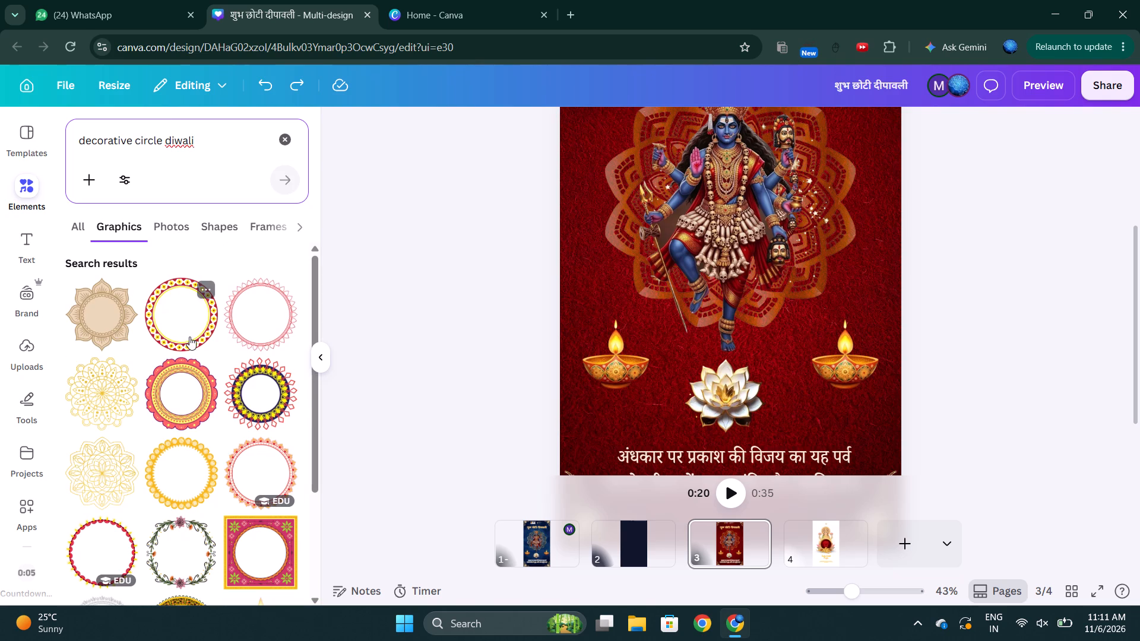
scroll(189, 337, "down", 1)
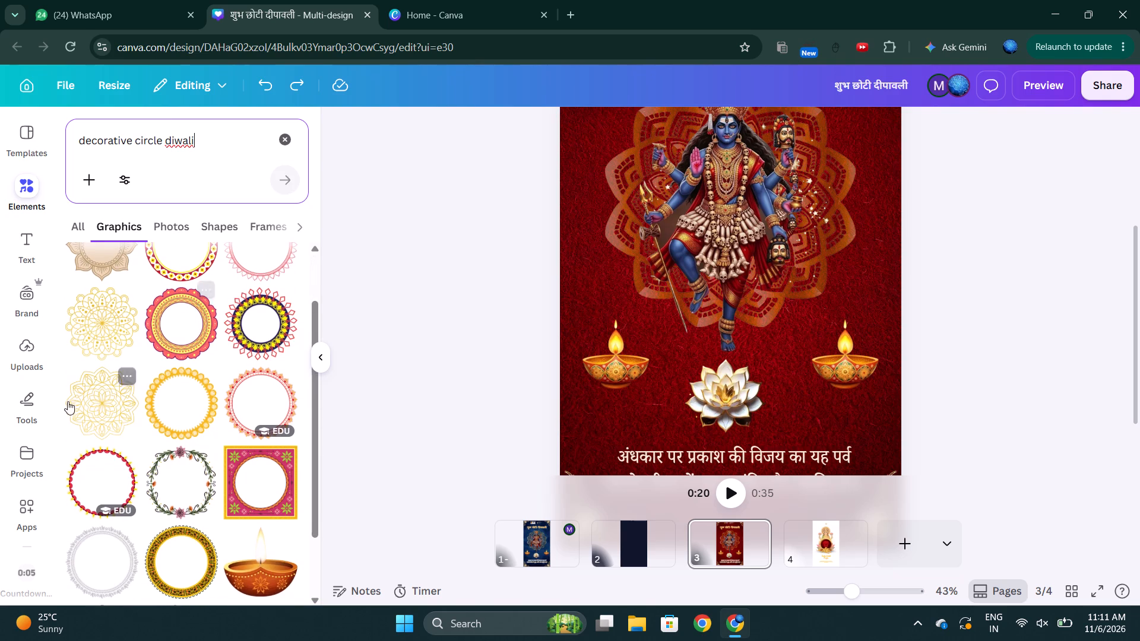
scroll(99, 414, "down", 1)
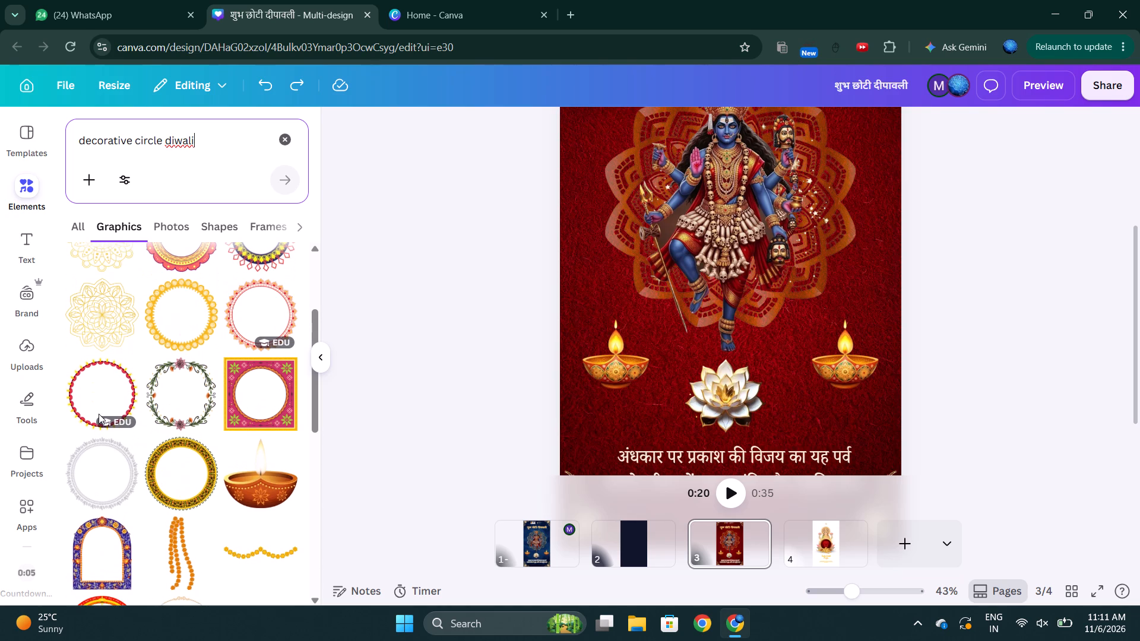
scroll(99, 414, "down", 1)
left_click(115, 316)
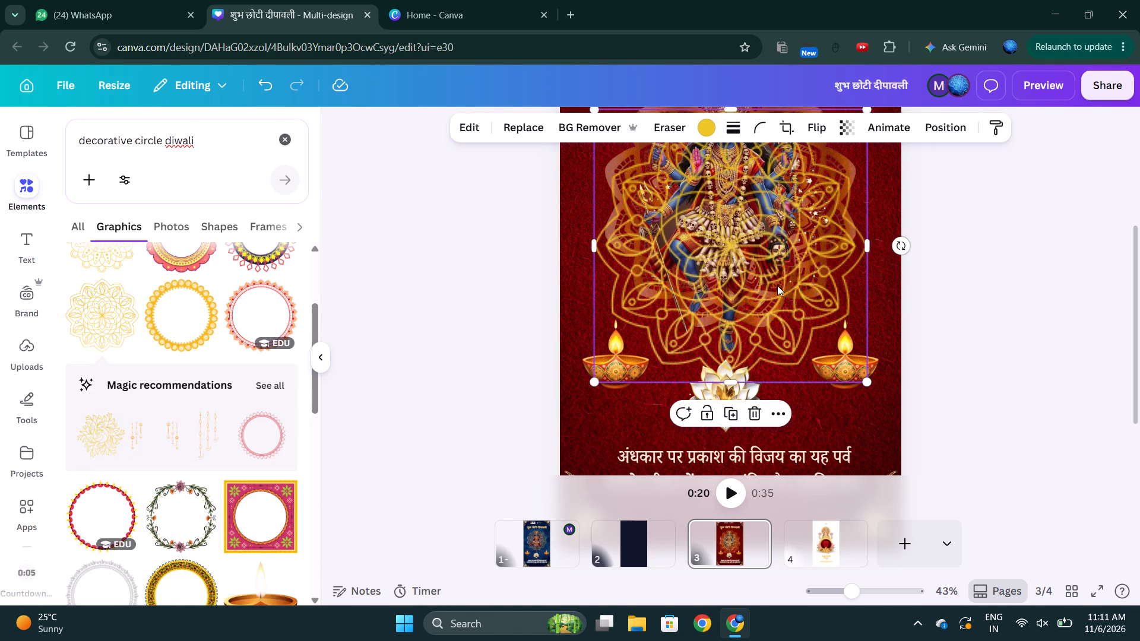
Move the golden mandala down out of the way and delete the old orange mandala behind the goddess.
left_click_drag(804, 285, 816, 388)
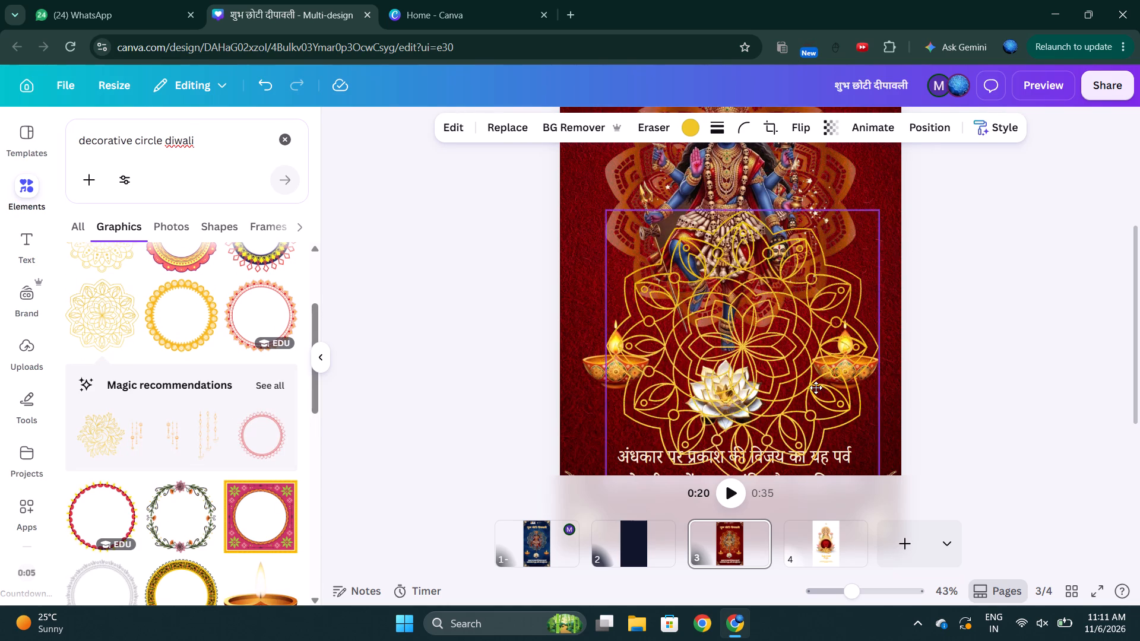
left_click_drag(816, 388, 815, 387)
left_click(841, 176)
key("BackSpace")
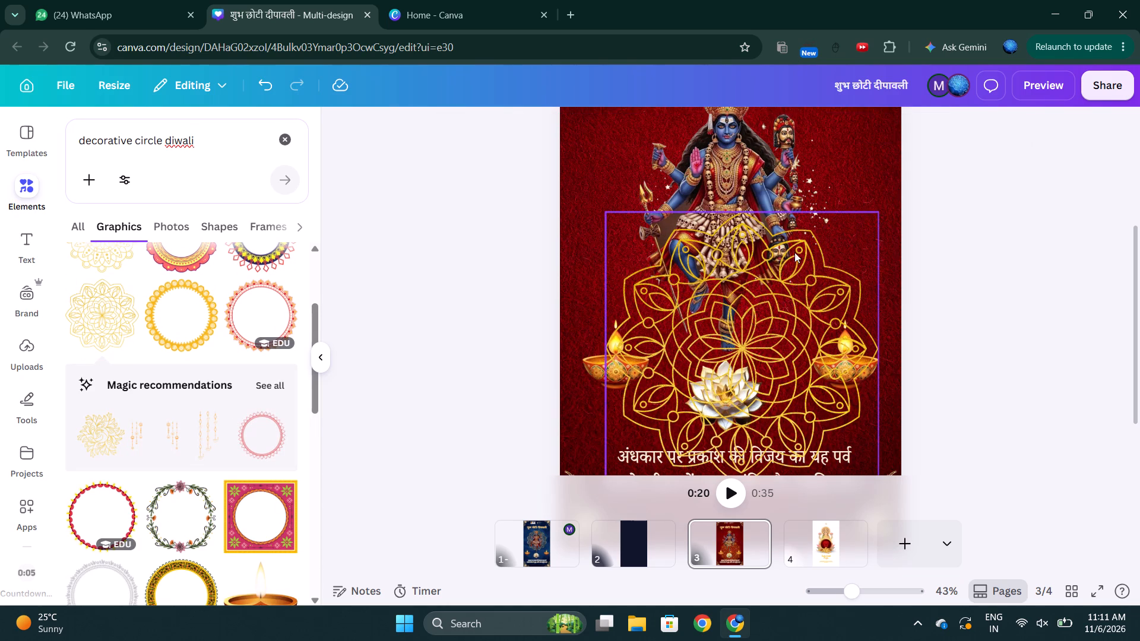
Move the golden mandala up over the goddess figure and centre it horizontally on the page.
left_click_drag(771, 313, 758, 192)
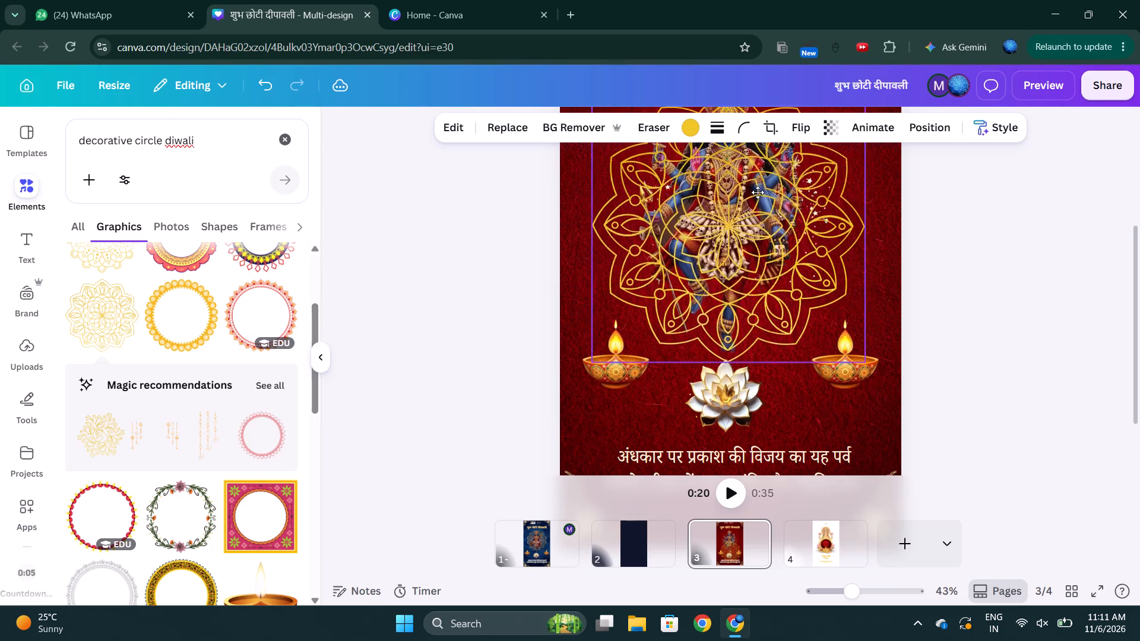
left_click_drag(758, 192, 756, 195)
scroll(756, 195, "up", 1)
right_click(765, 245)
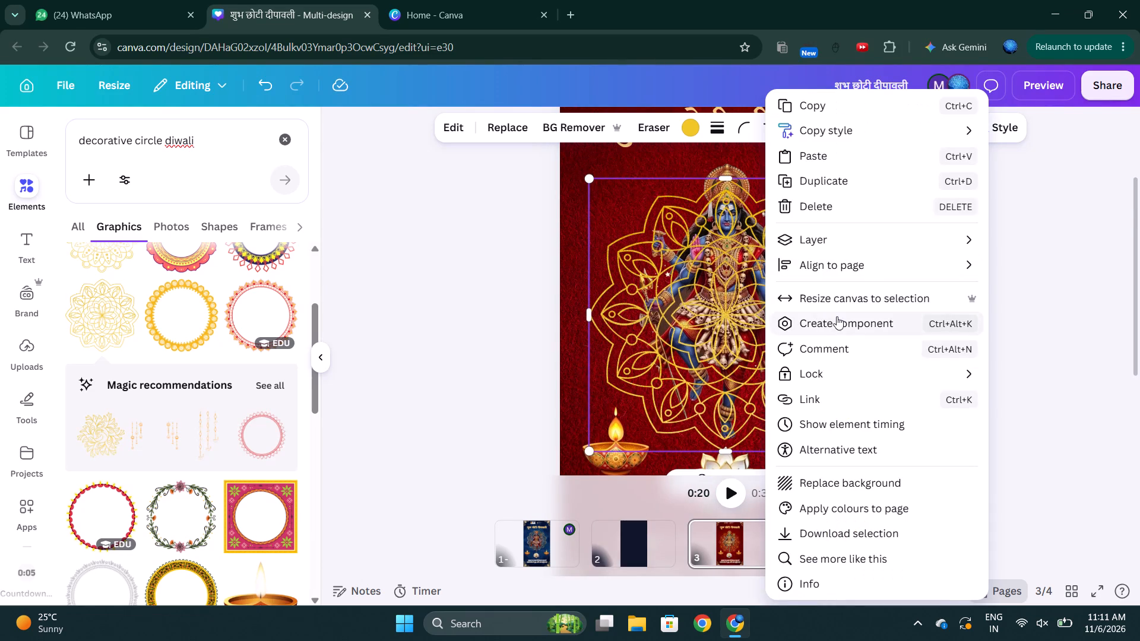
left_click(1060, 285)
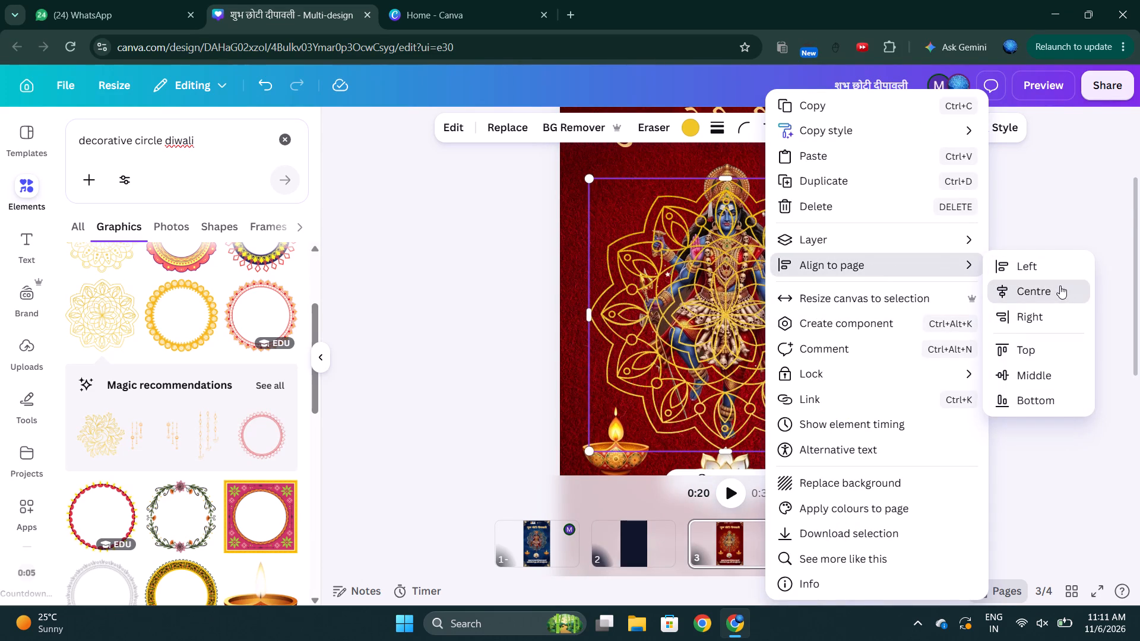
Place the golden mandala's layer directly beneath the goddess figure's layer.
key("alt+1")
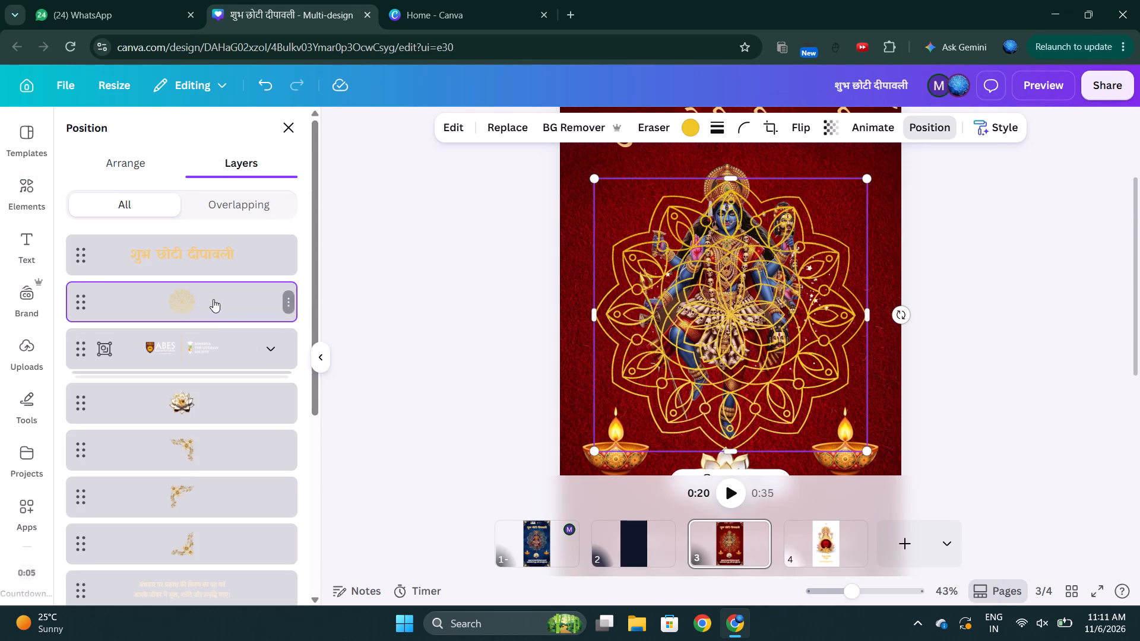
left_click_drag(210, 299, 210, 363)
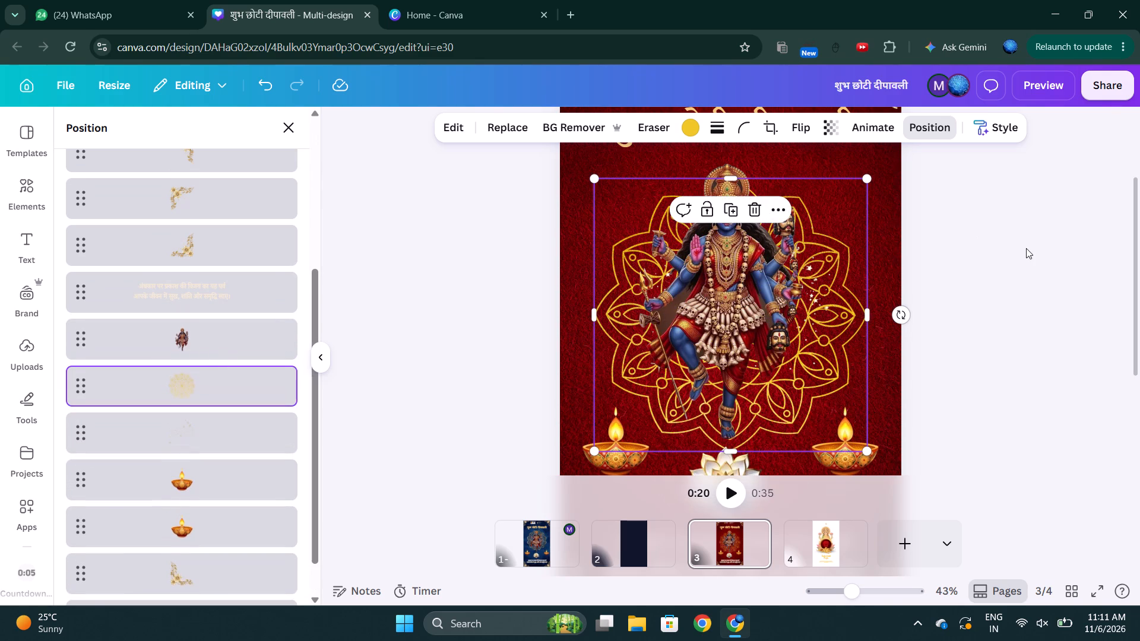
left_click(981, 239)
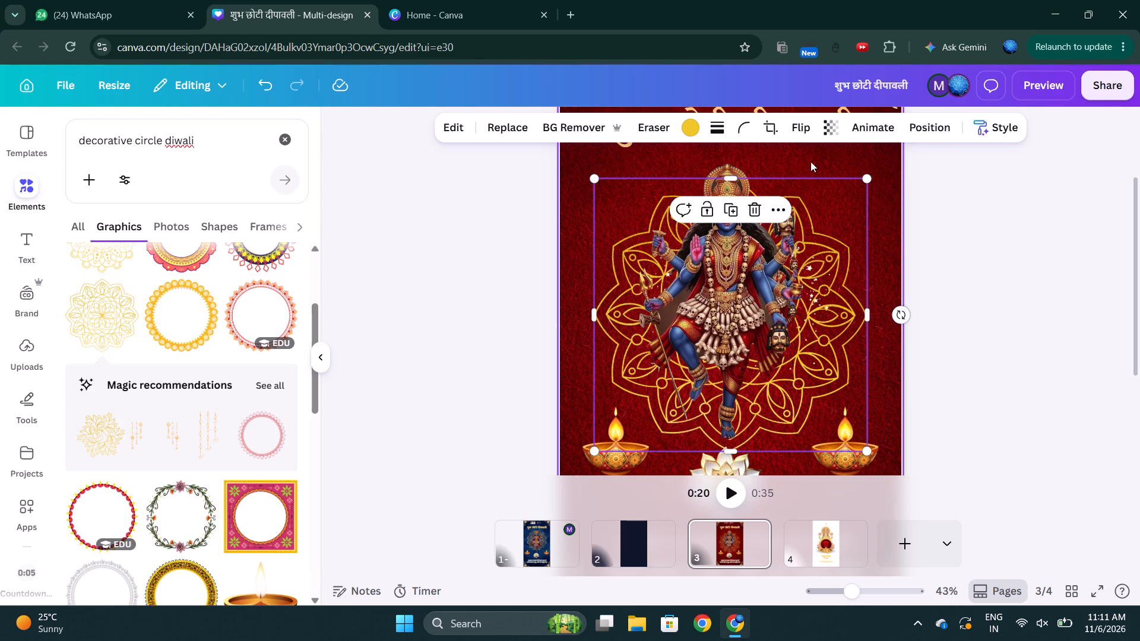
Make the golden mandala partly transparent so it blends softly into the maroon background.
left_click(831, 132)
left_click(831, 179)
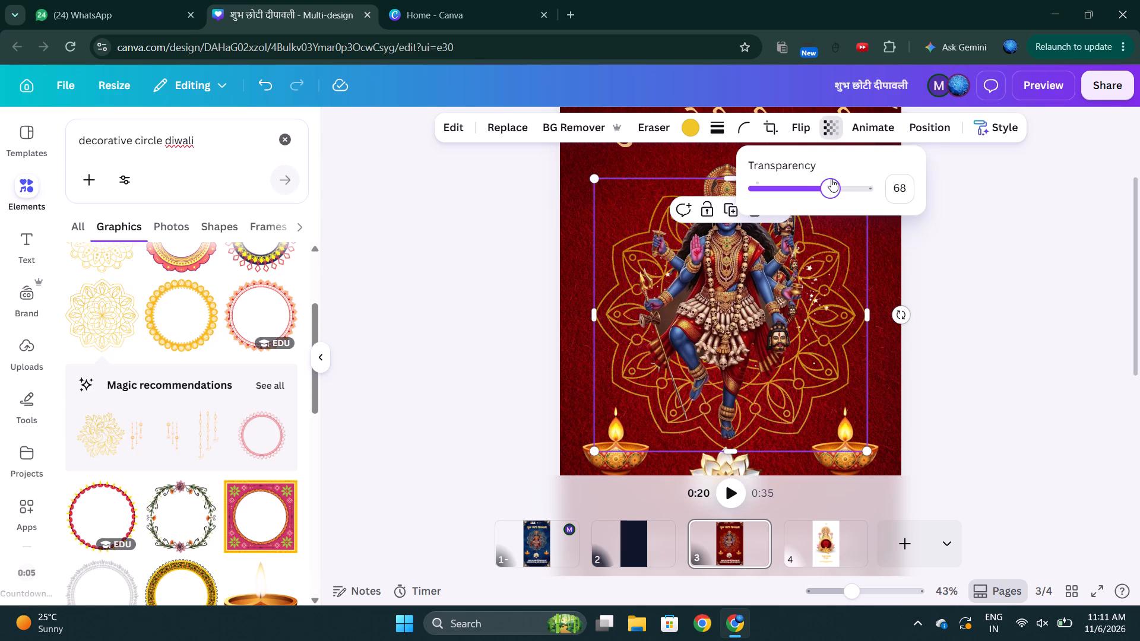
left_click_drag(831, 179, 841, 182)
left_click(986, 239)
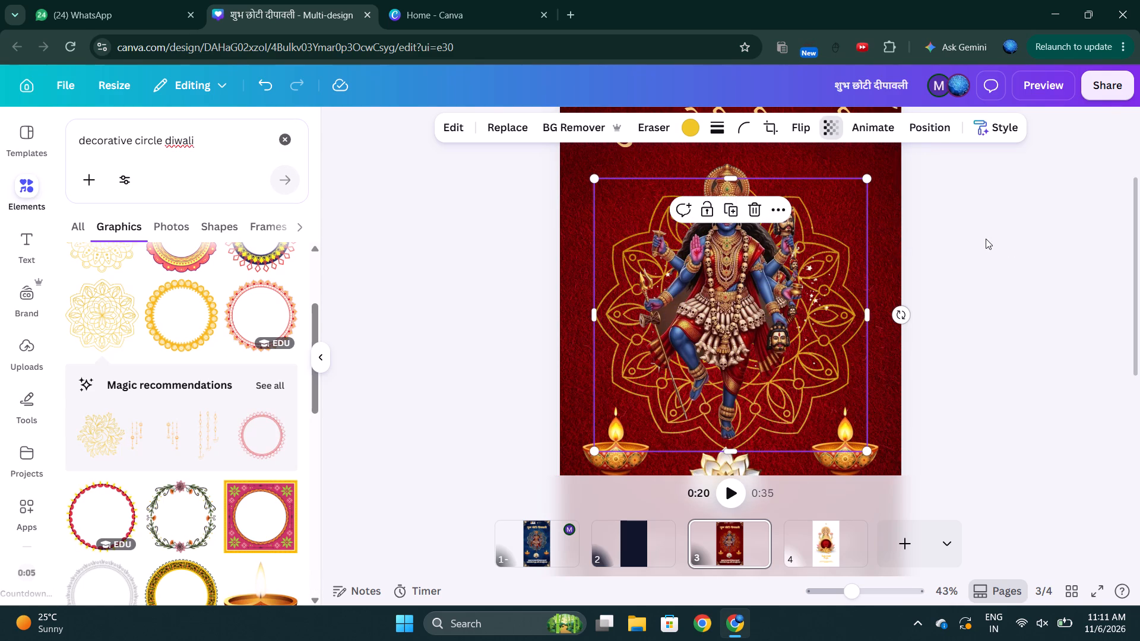
Apply the Rotate add-on animation to the golden mandala, clockwise and at a reduced speed.
left_click(885, 135)
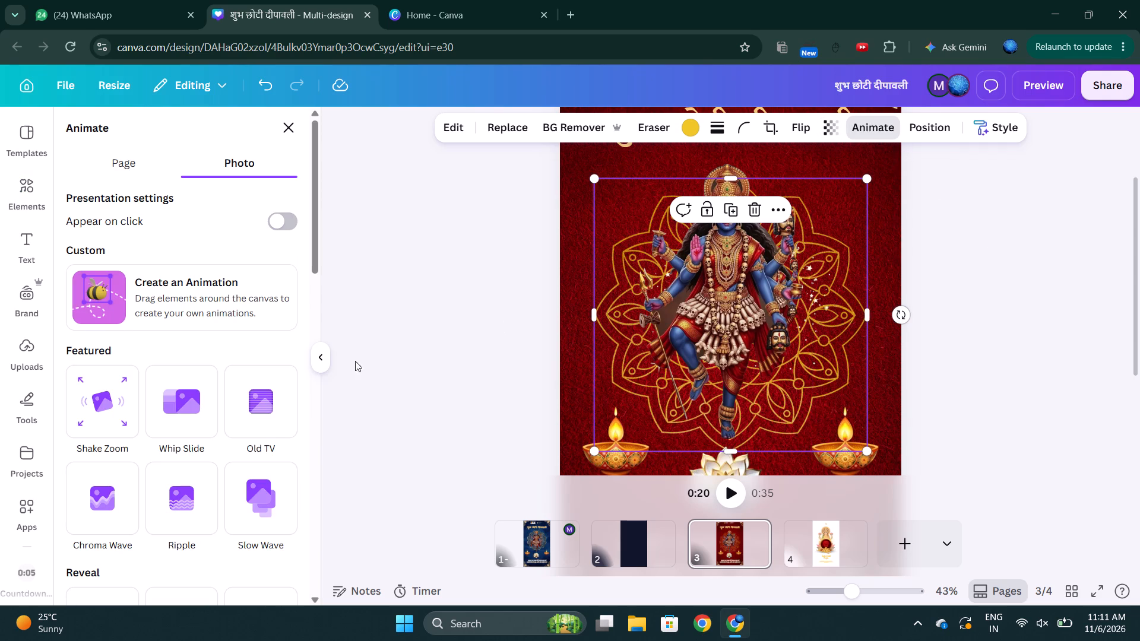
scroll(83, 461, "down", 7)
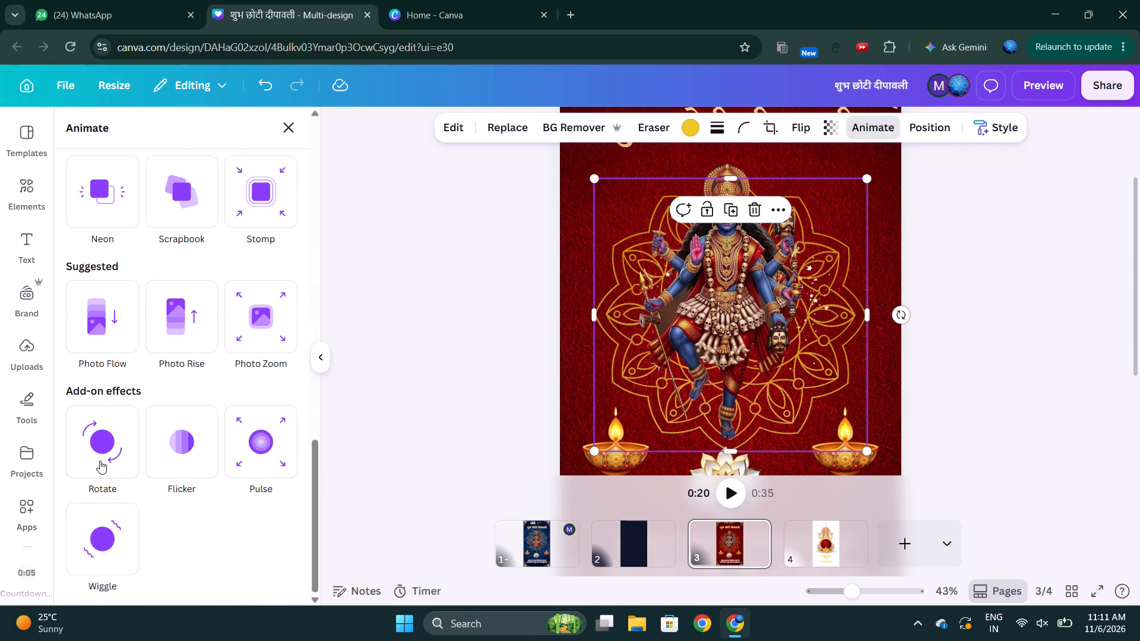
left_click(102, 461)
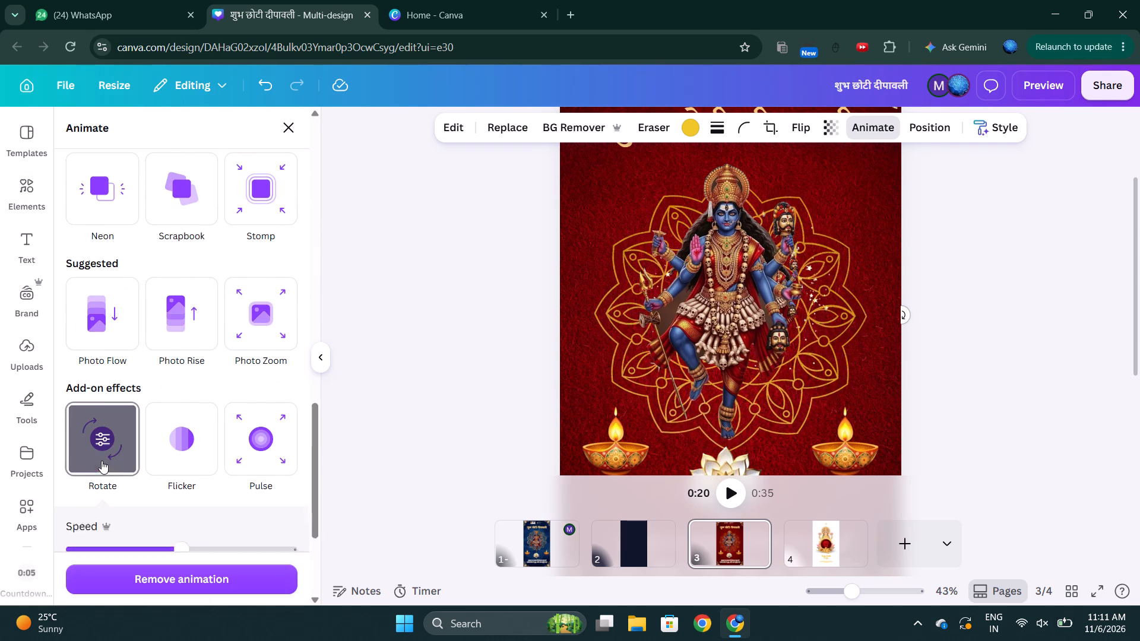
left_click(134, 532)
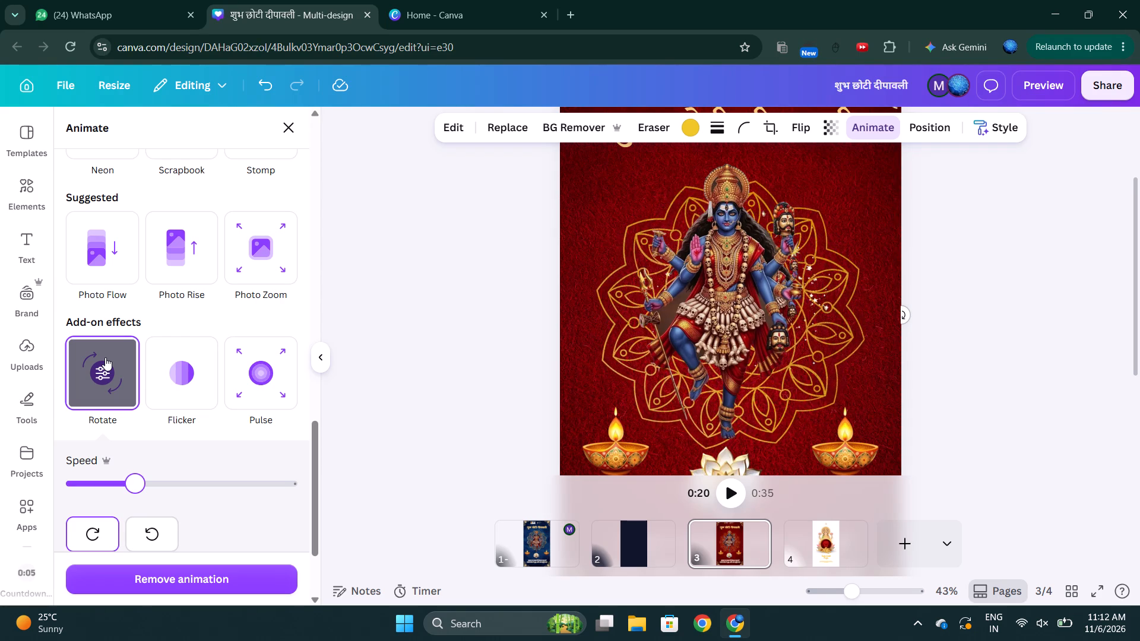
left_click(911, 264)
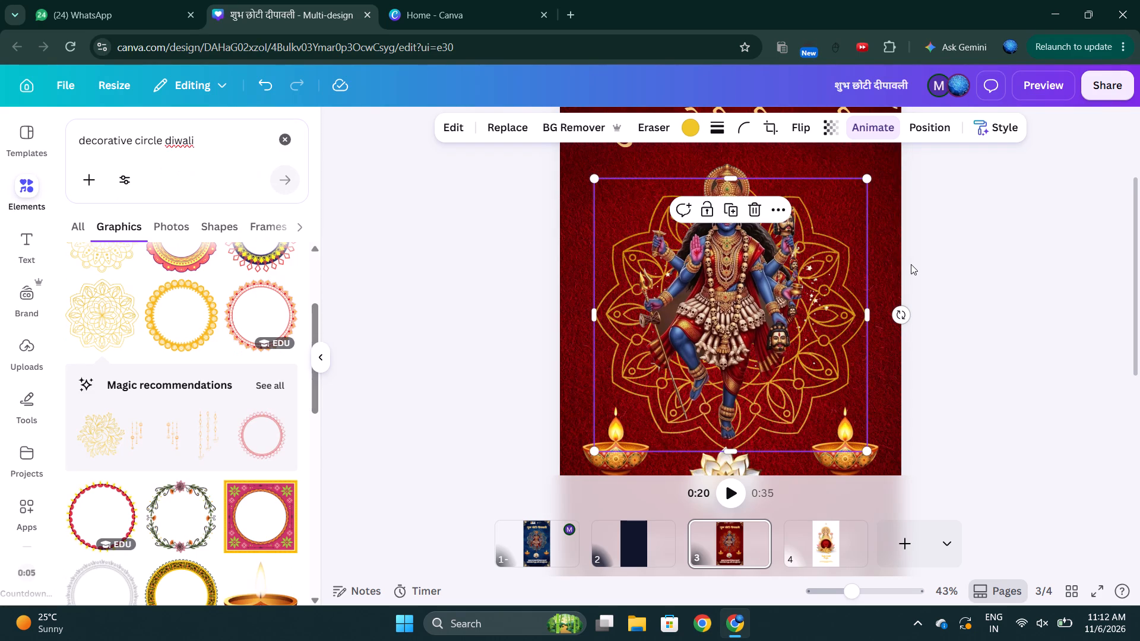
left_click(951, 245)
Search the element graphics for "maa kali".
scroll(951, 245, "down", 1)
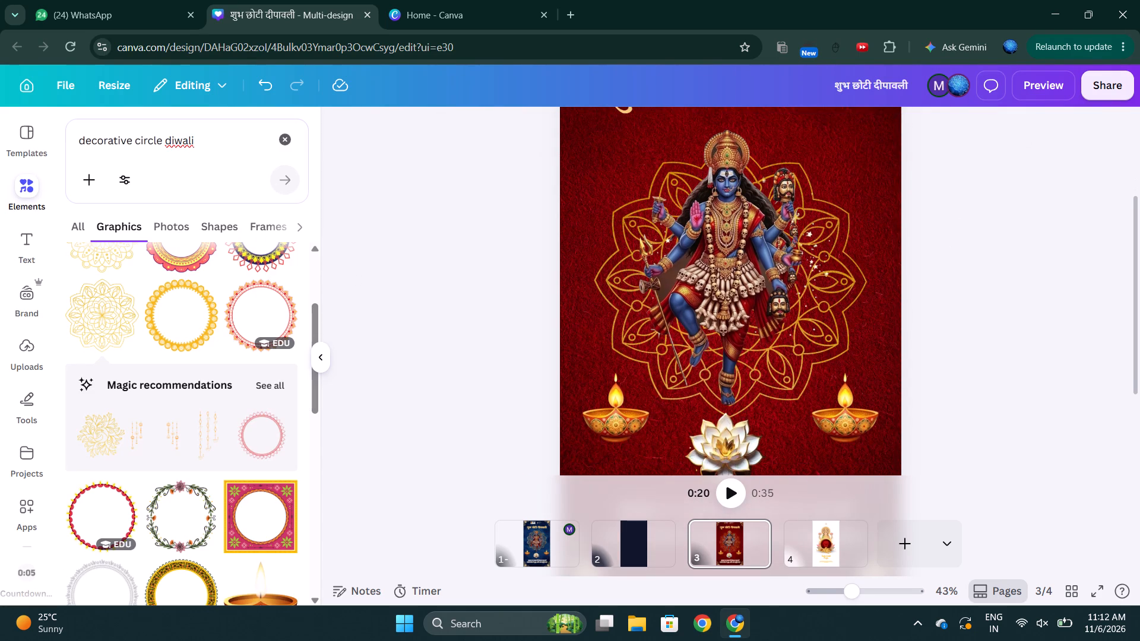
double_click(188, 139)
triple_click(188, 139)
type("kali ma")
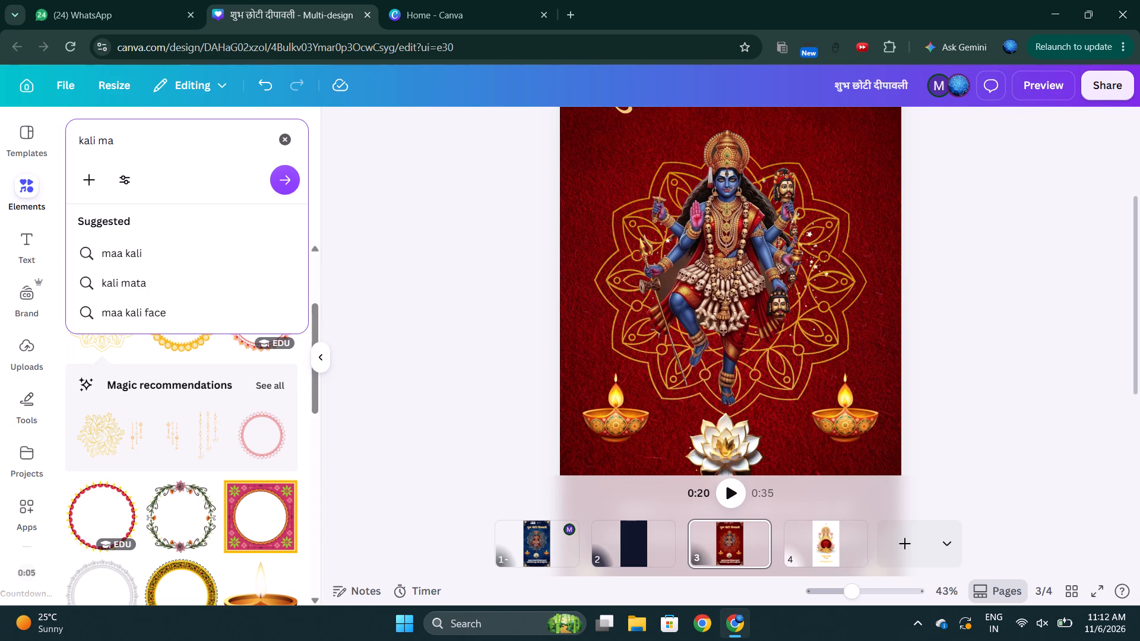
key("Down")
key("Down")
key("Up")
key("Return")
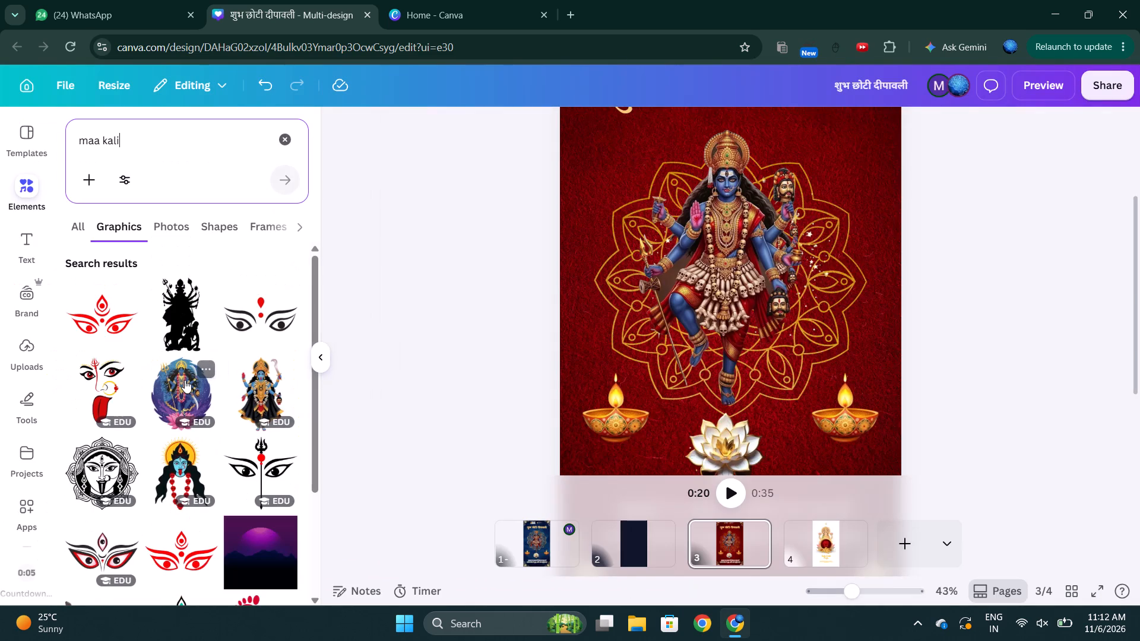
Browse the "maa kali" graphics for an alternative goddess illustration.
scroll(185, 380, "down", 3)
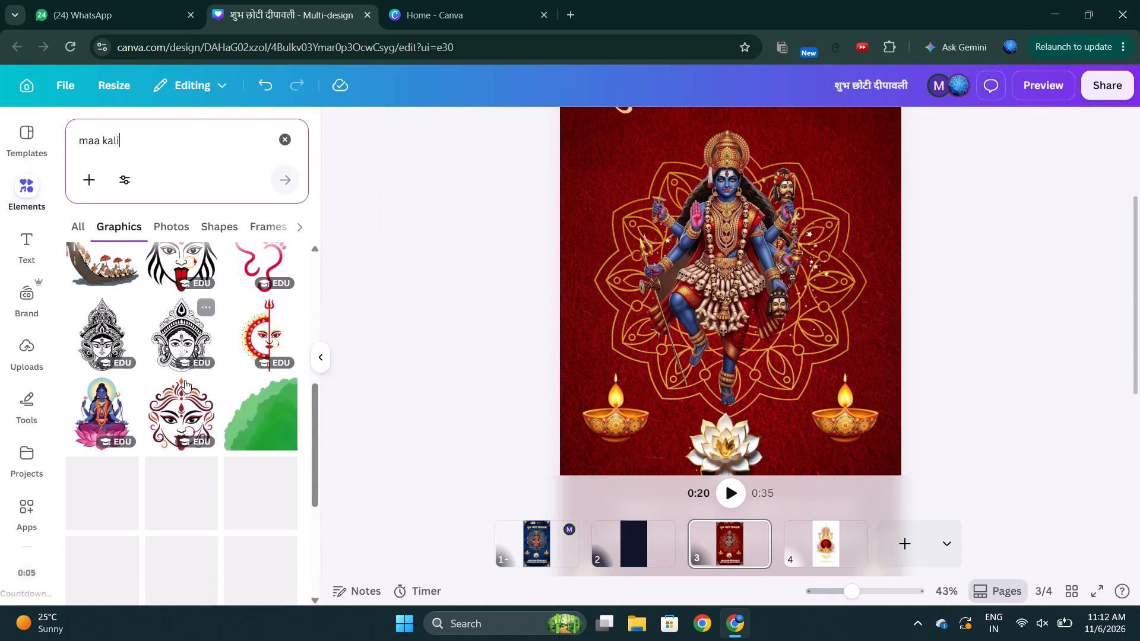
scroll(185, 380, "down", 3)
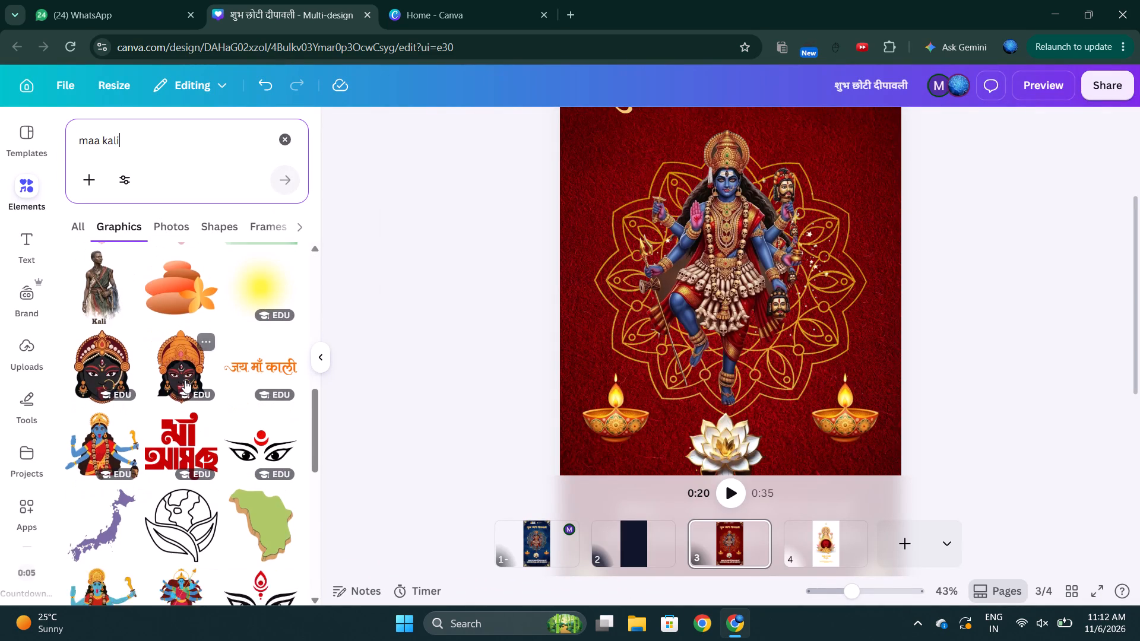
scroll(185, 380, "down", 6)
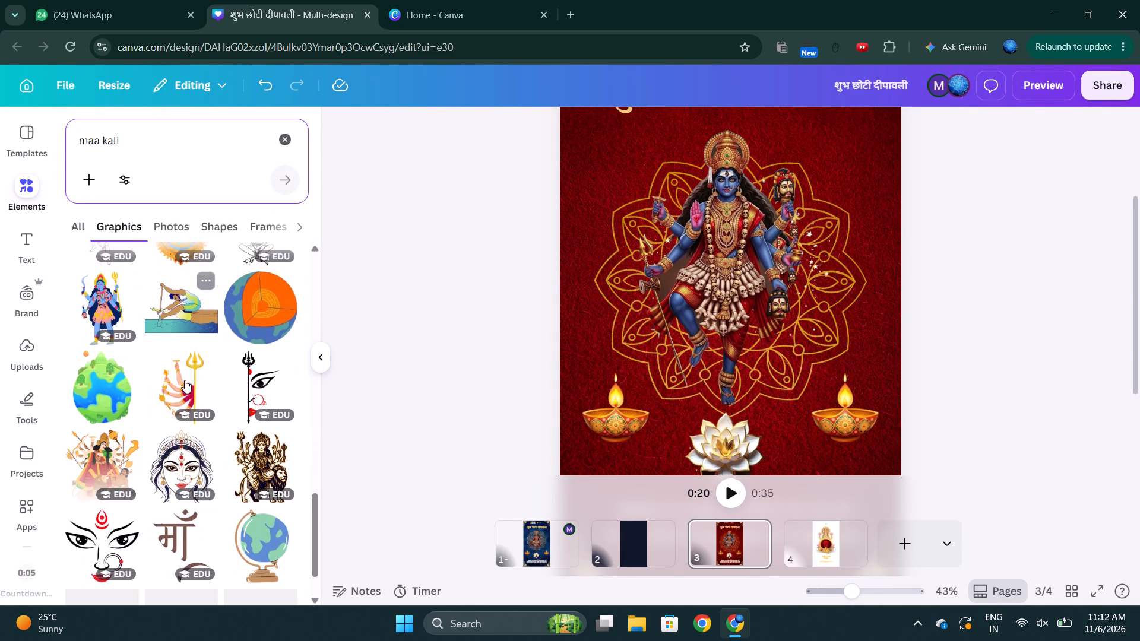
scroll(185, 380, "down", 4)
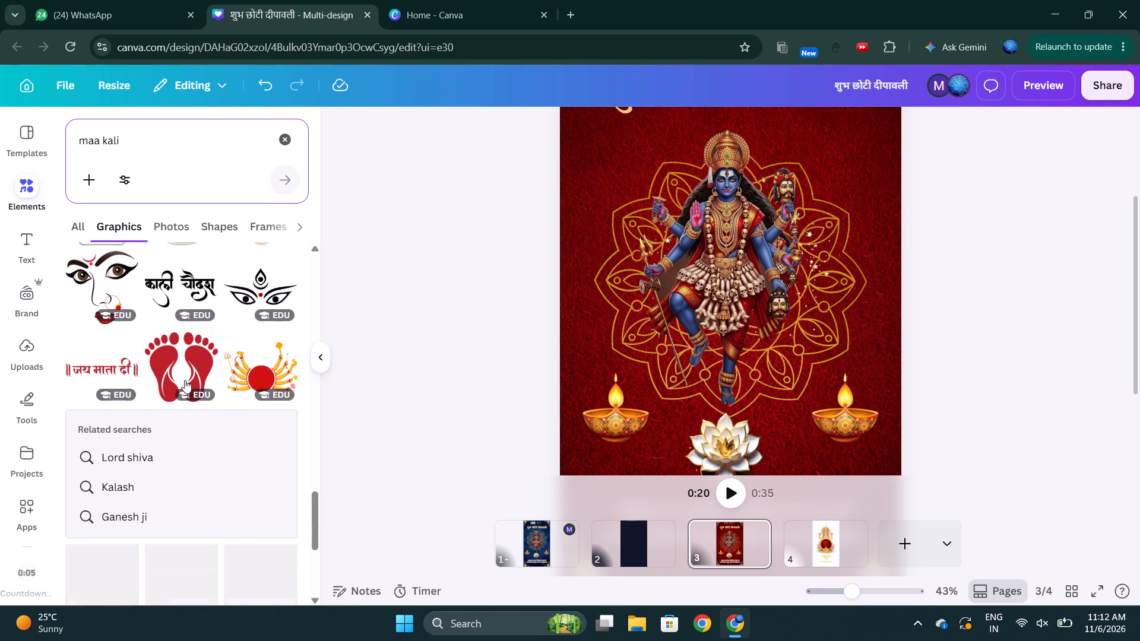
scroll(185, 380, "down", 3)
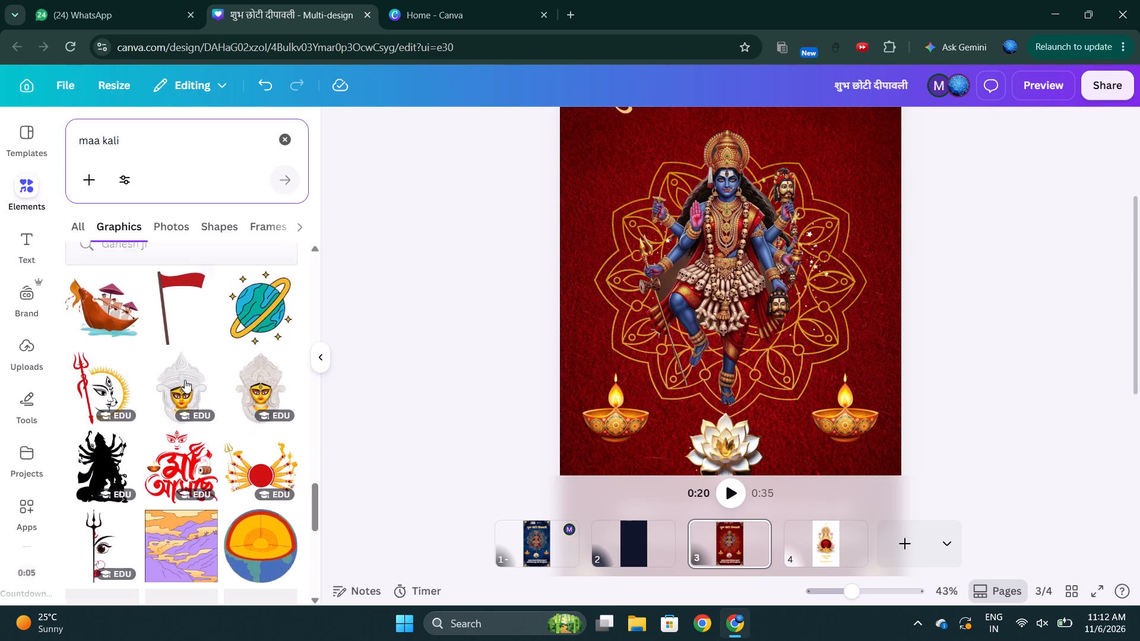
scroll(185, 380, "down", 1)
scroll(185, 380, "up", 10)
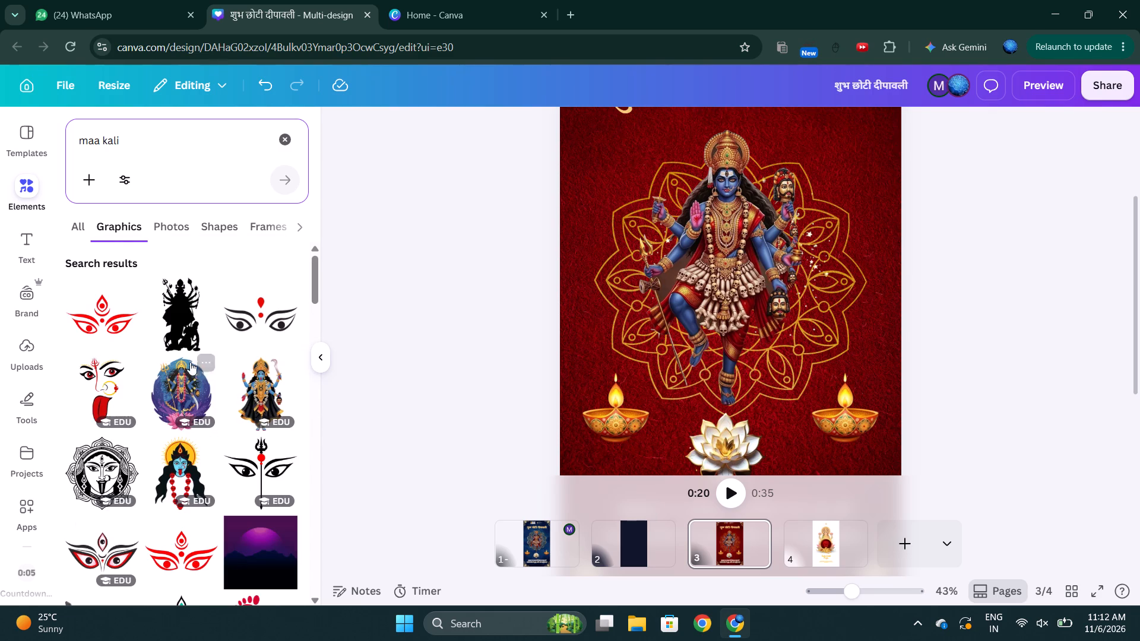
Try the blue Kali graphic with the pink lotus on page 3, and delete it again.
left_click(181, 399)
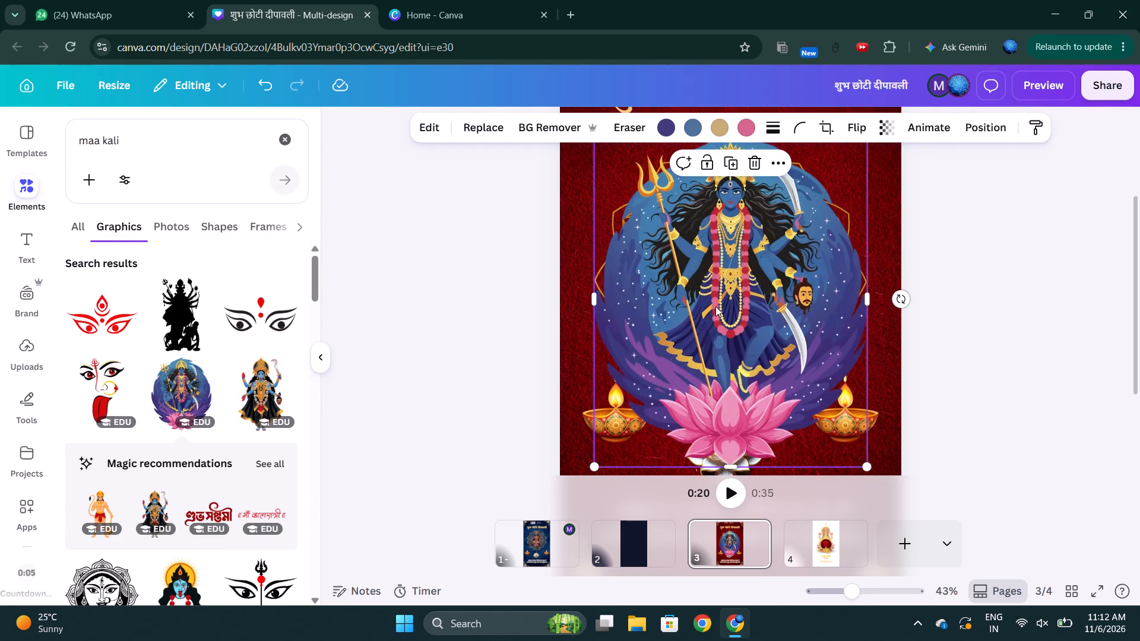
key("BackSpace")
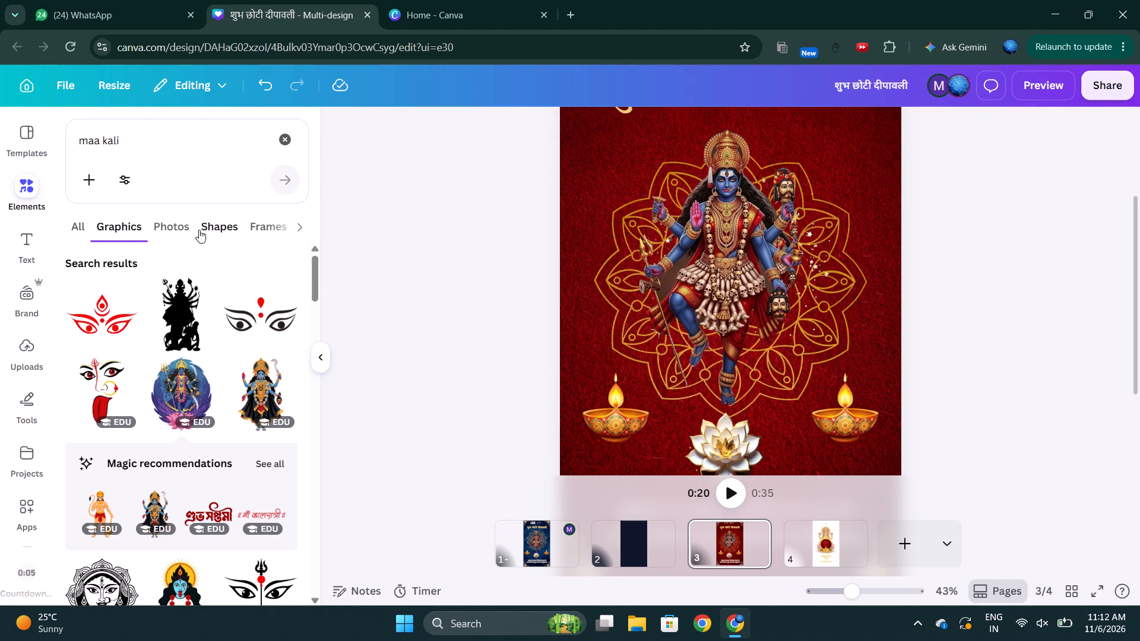
Look through the "maa kali" photos for a suitable goddess image.
left_click(72, 216)
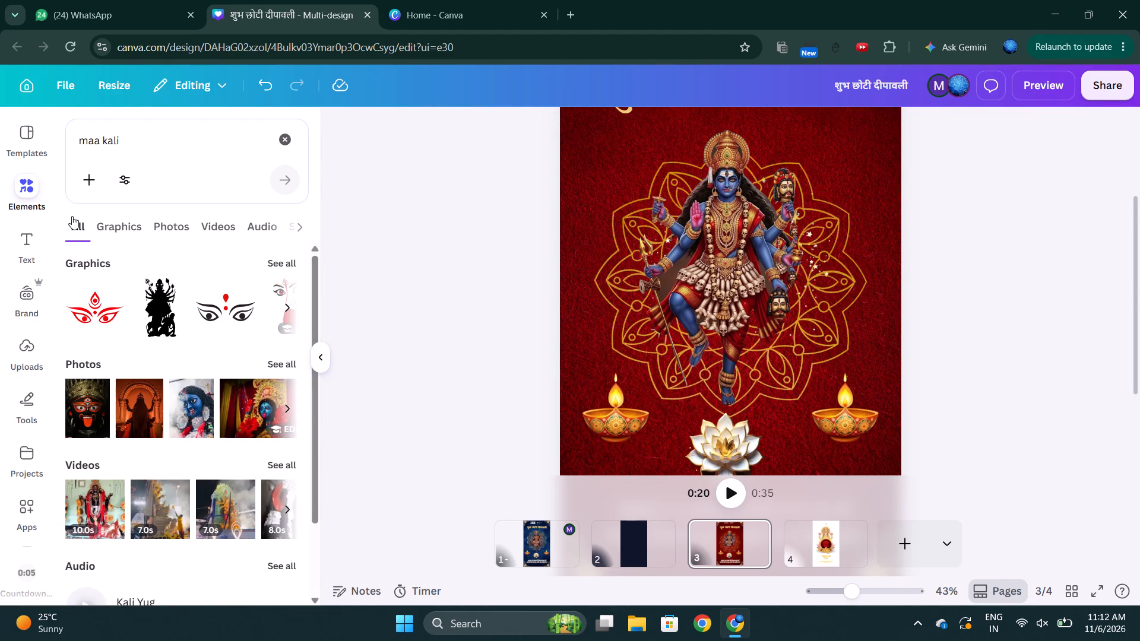
left_click(287, 364)
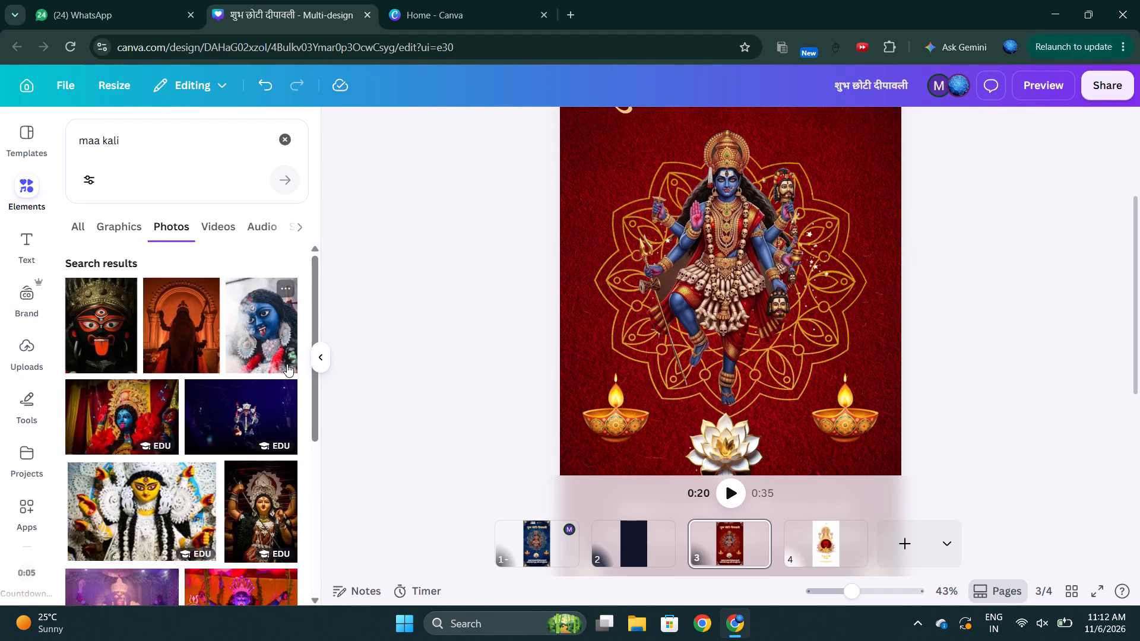
scroll(287, 364, "down", 2)
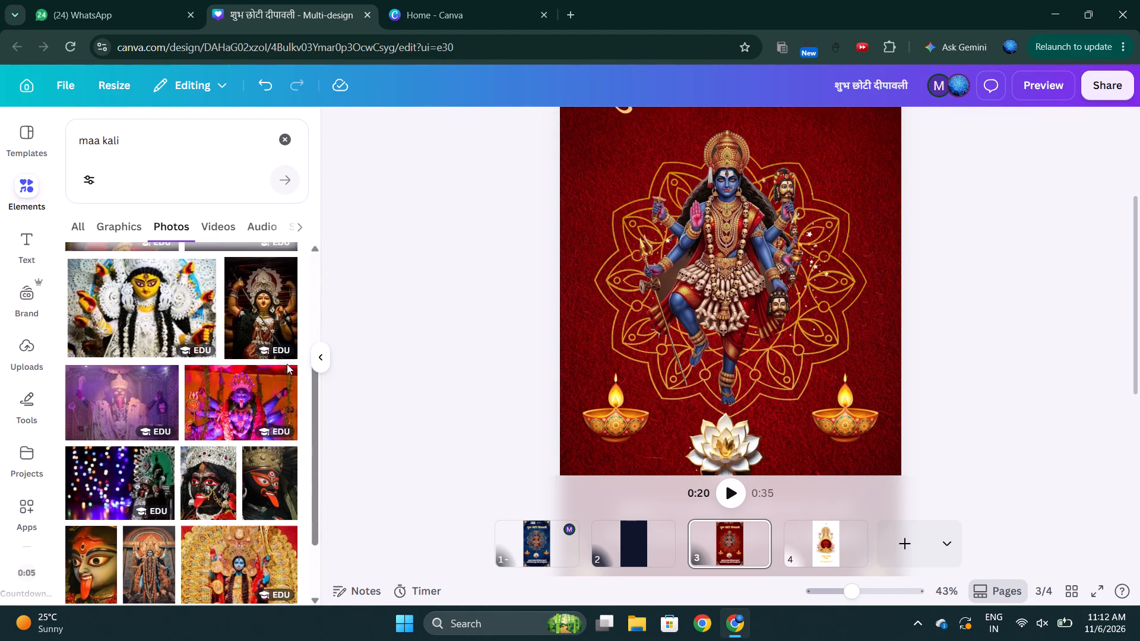
scroll(287, 364, "down", 4)
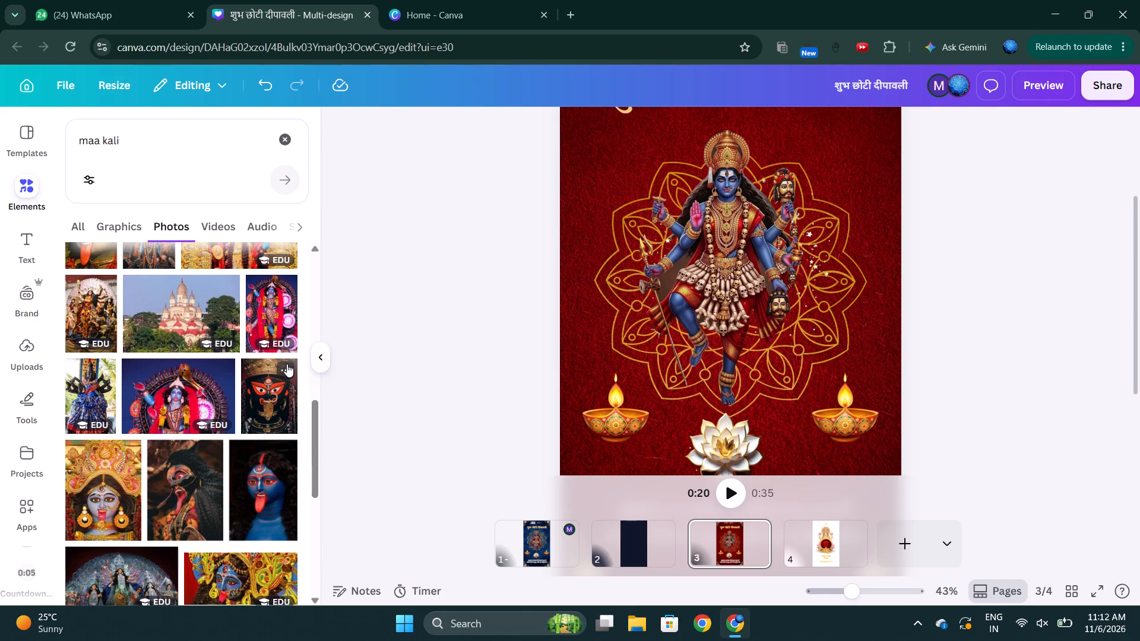
scroll(287, 364, "down", 6)
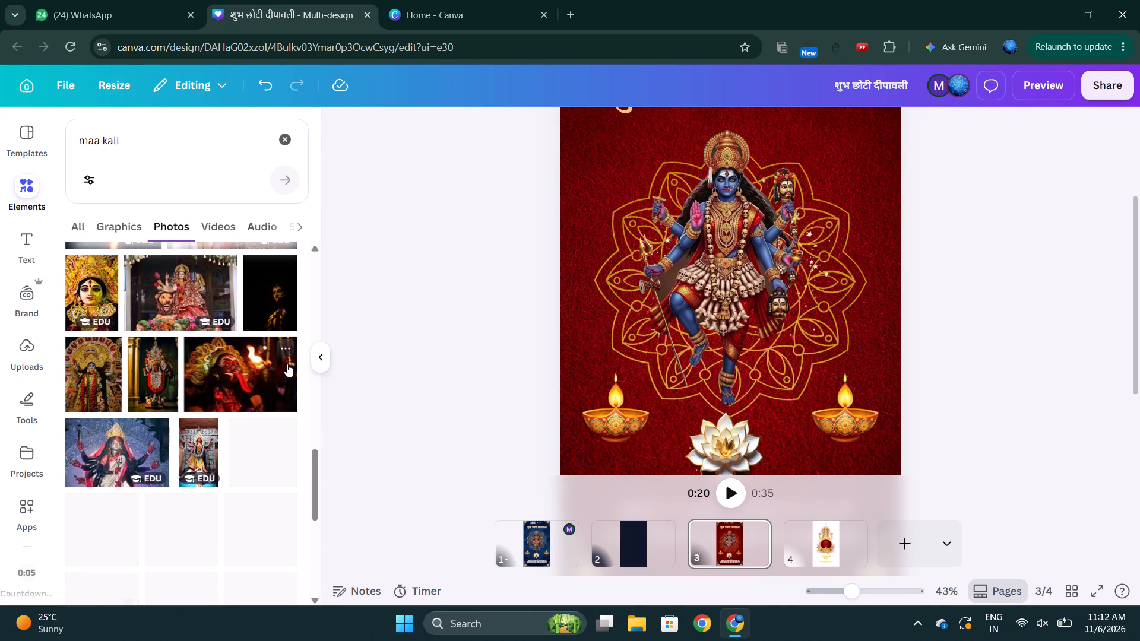
Search the element graphics for "diya" and browse the lamp designs.
left_click(73, 236)
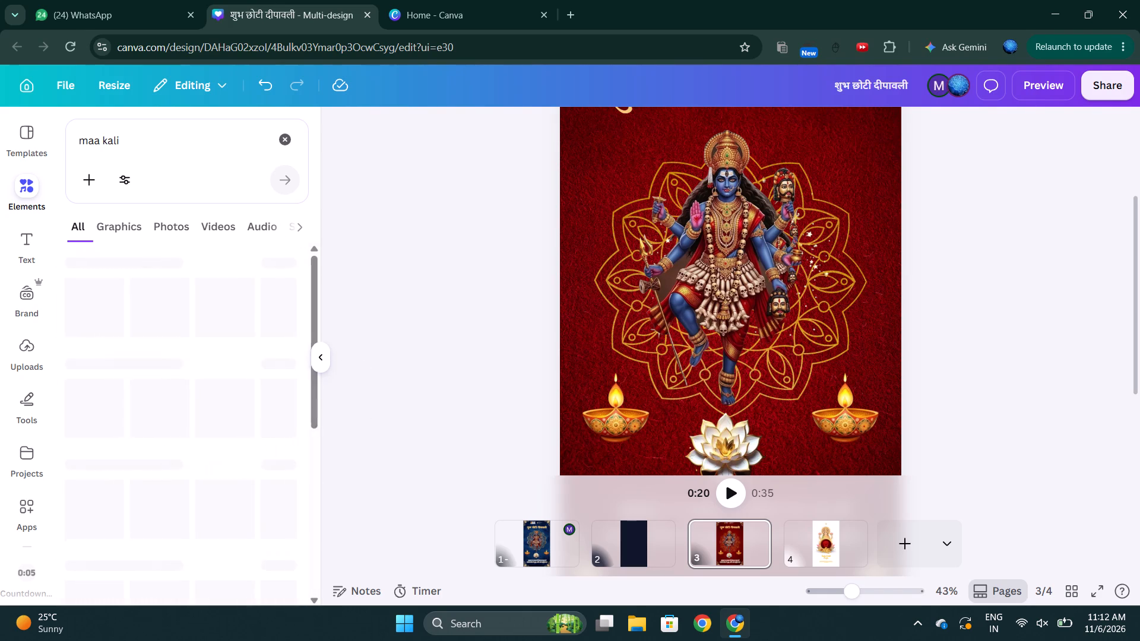
triple_click(150, 139)
type("diya")
key("Return")
left_click(126, 234)
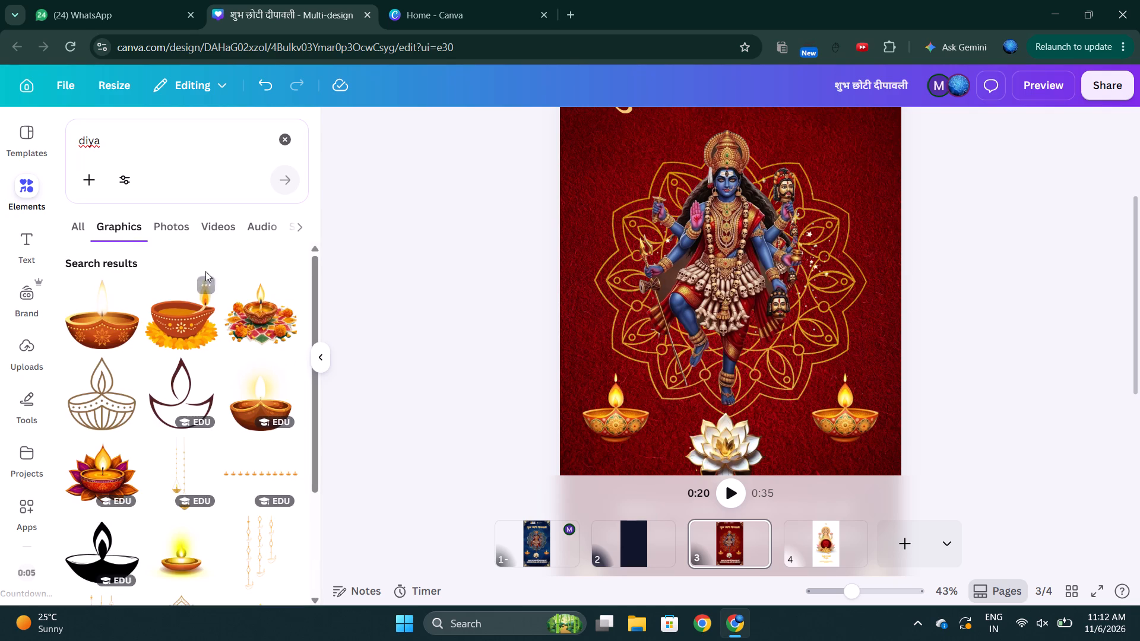
scroll(172, 386, "down", 1)
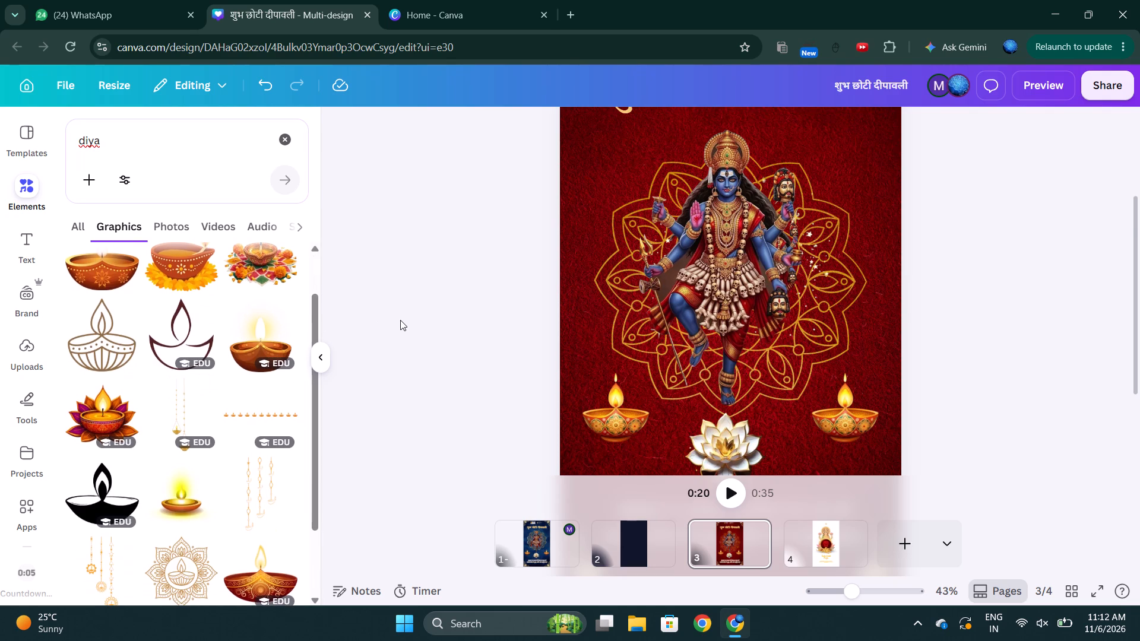
scroll(400, 320, "down", 1)
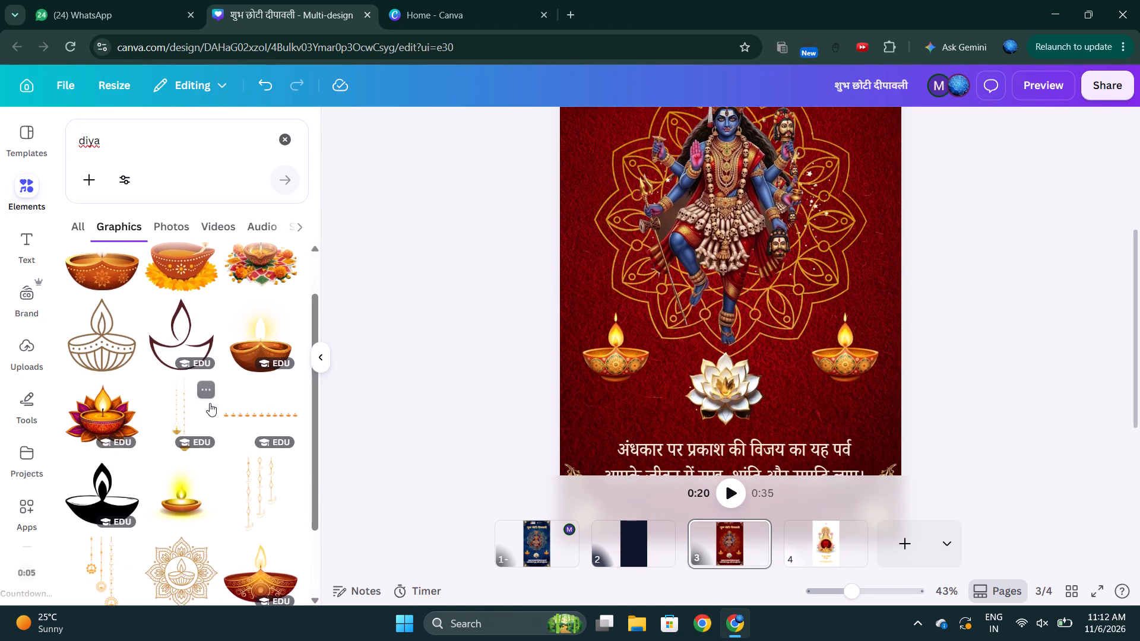
scroll(210, 403, "down", 1)
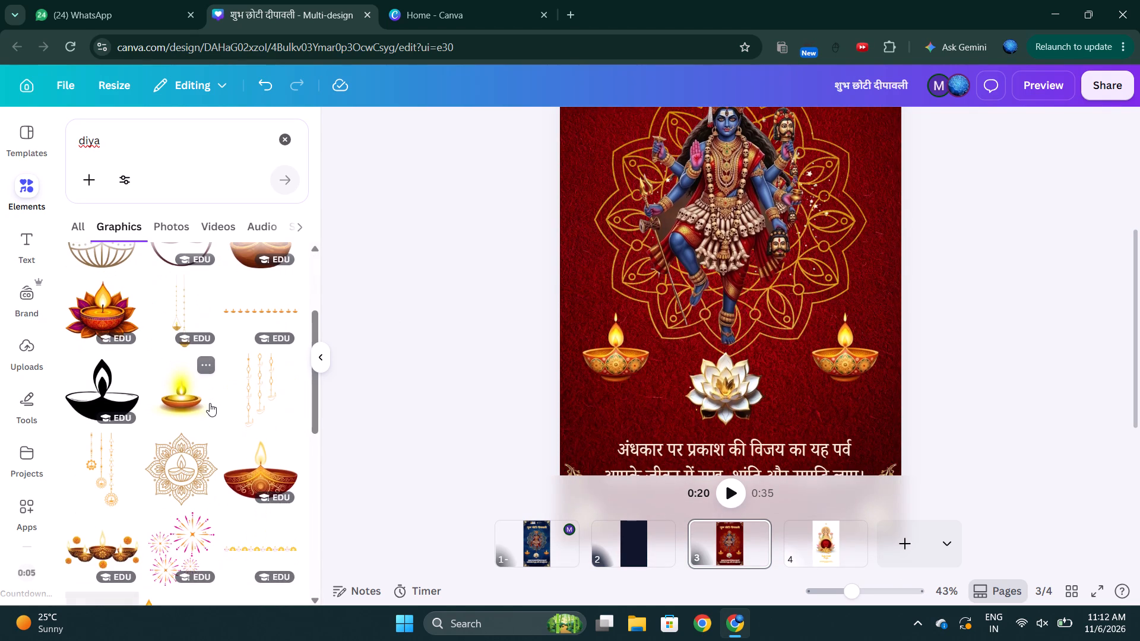
scroll(210, 403, "down", 1)
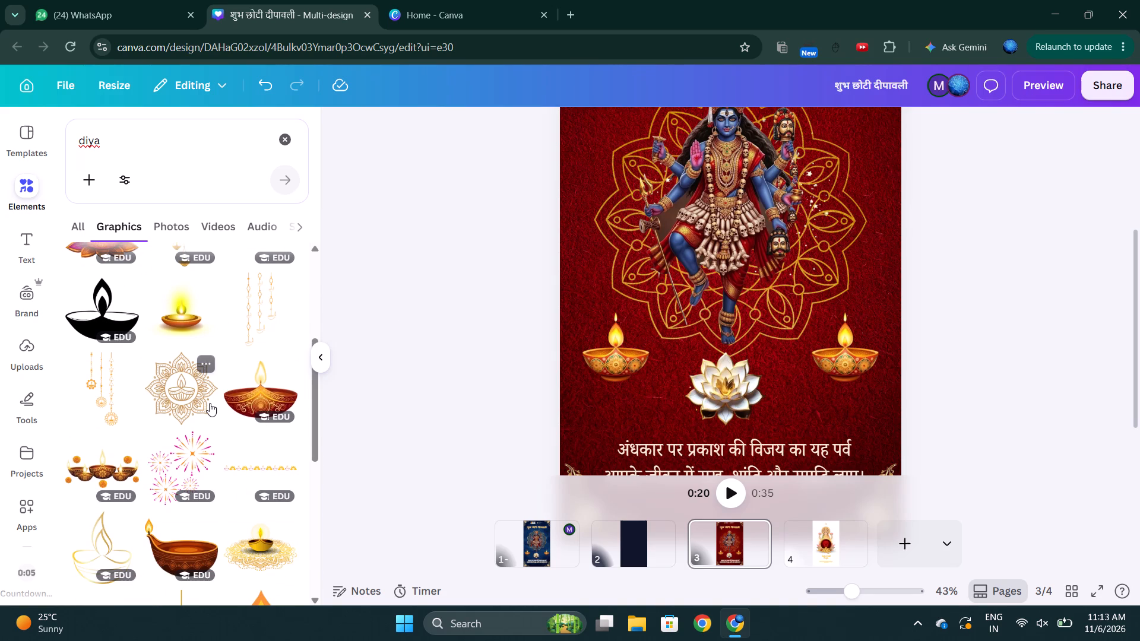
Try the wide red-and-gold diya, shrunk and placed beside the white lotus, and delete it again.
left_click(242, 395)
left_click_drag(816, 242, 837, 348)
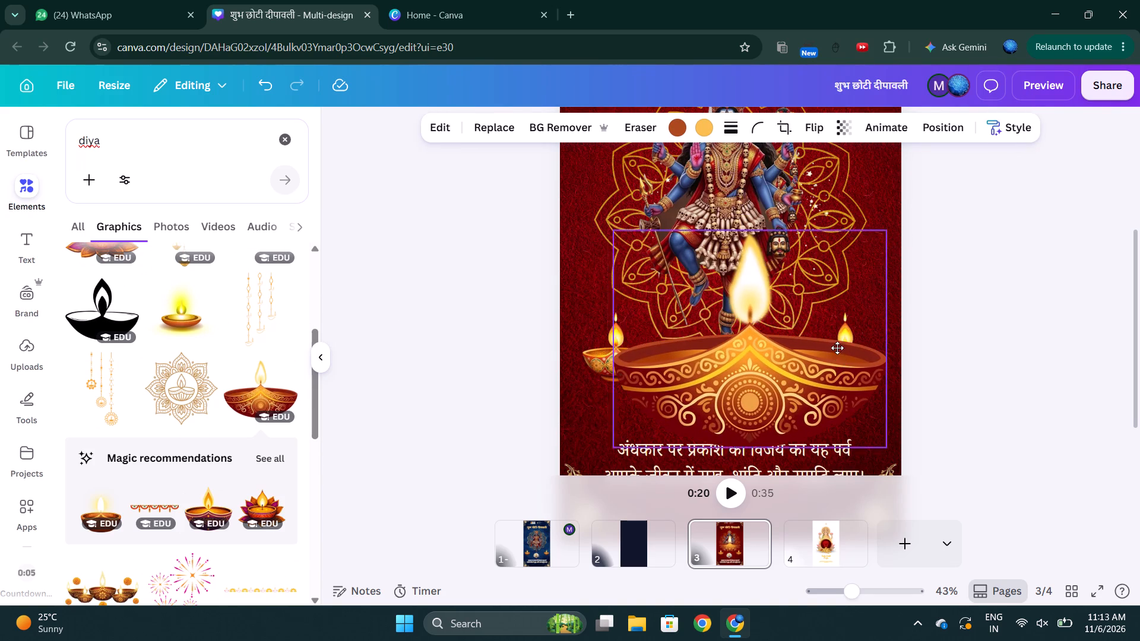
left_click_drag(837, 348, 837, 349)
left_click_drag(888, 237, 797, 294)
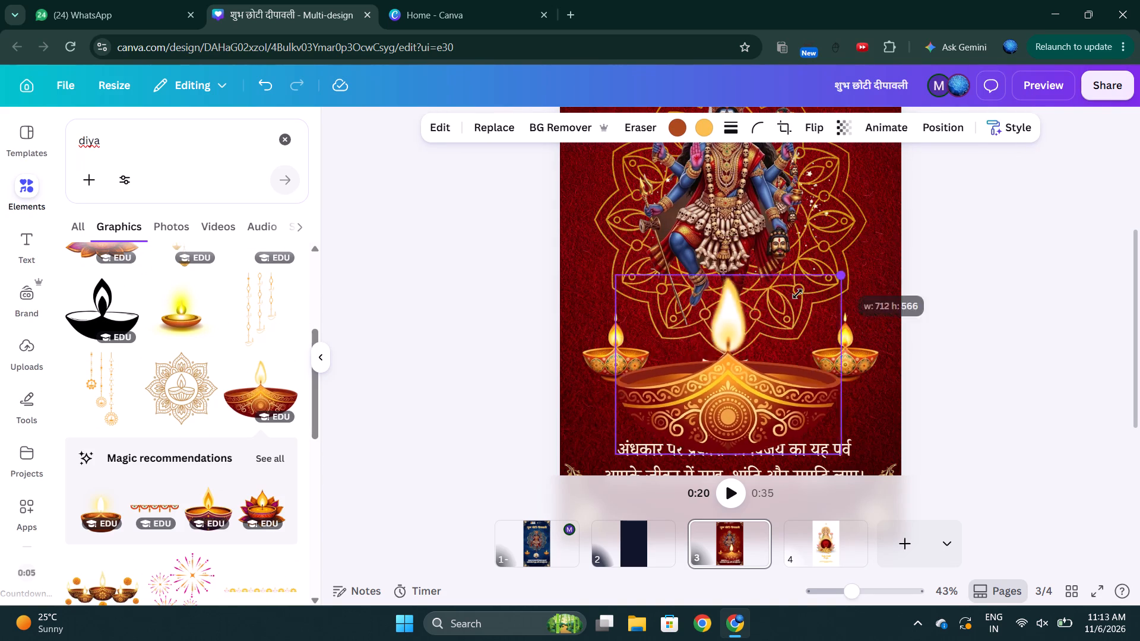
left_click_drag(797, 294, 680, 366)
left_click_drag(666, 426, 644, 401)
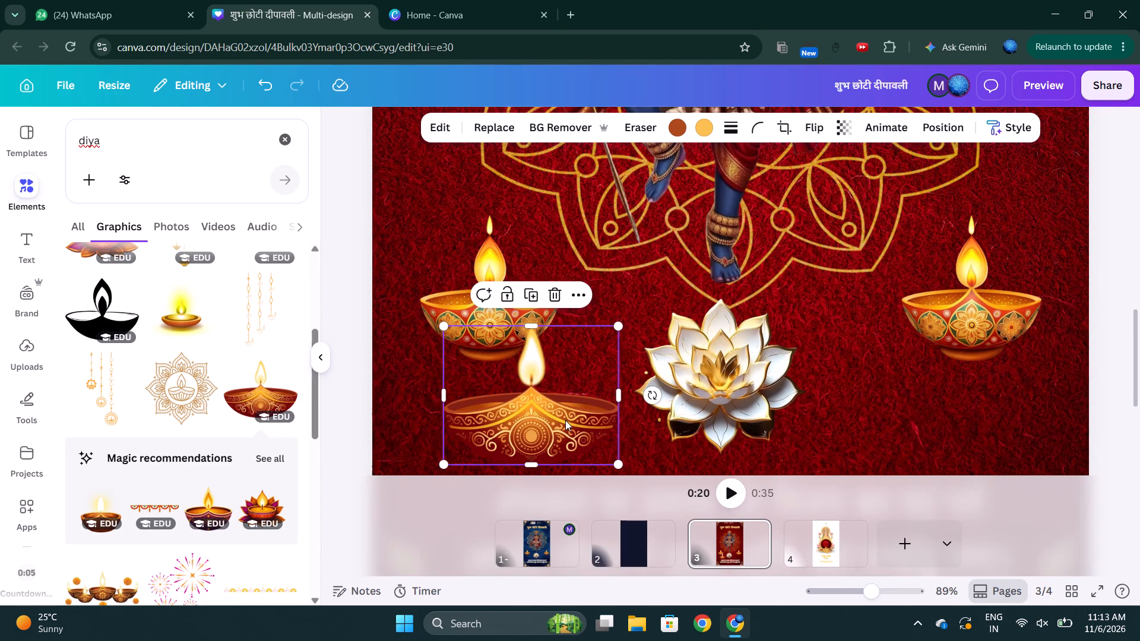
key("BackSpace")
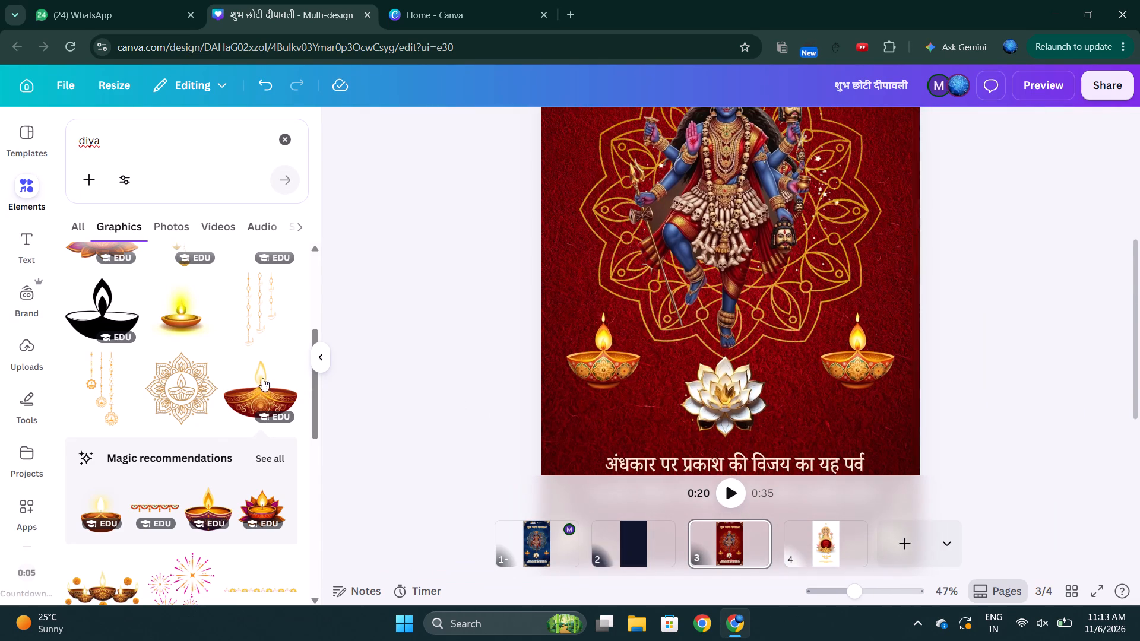
Examine all the magic recommendations related to the red-and-gold diya for other festive graphics.
scroll(210, 444, "down", 2)
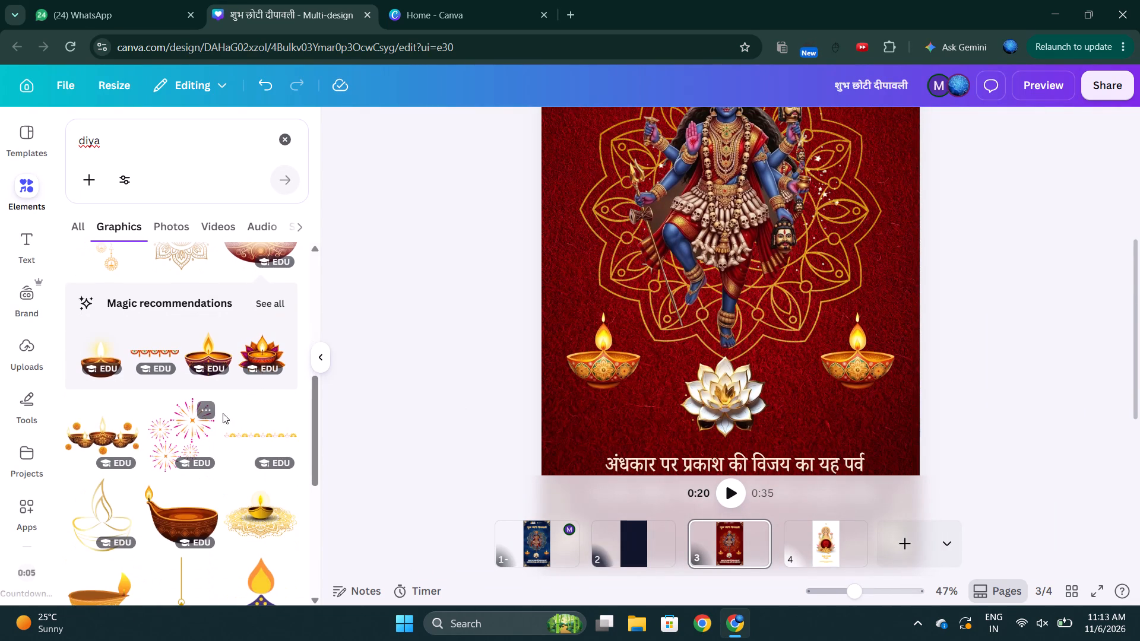
left_click(280, 300)
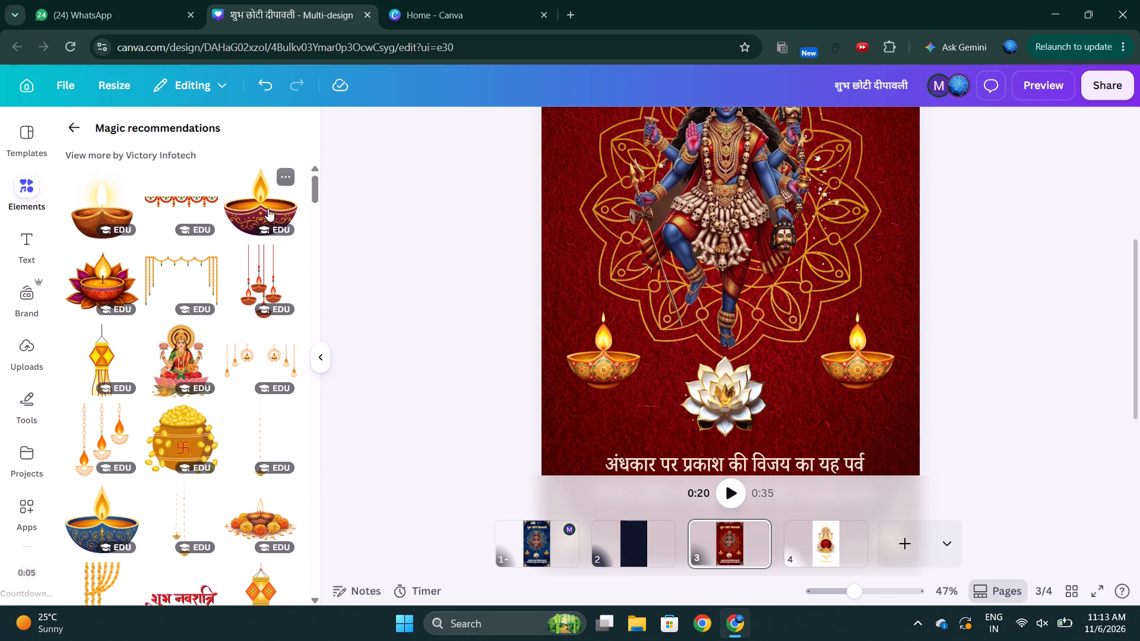
scroll(279, 318, "down", 1)
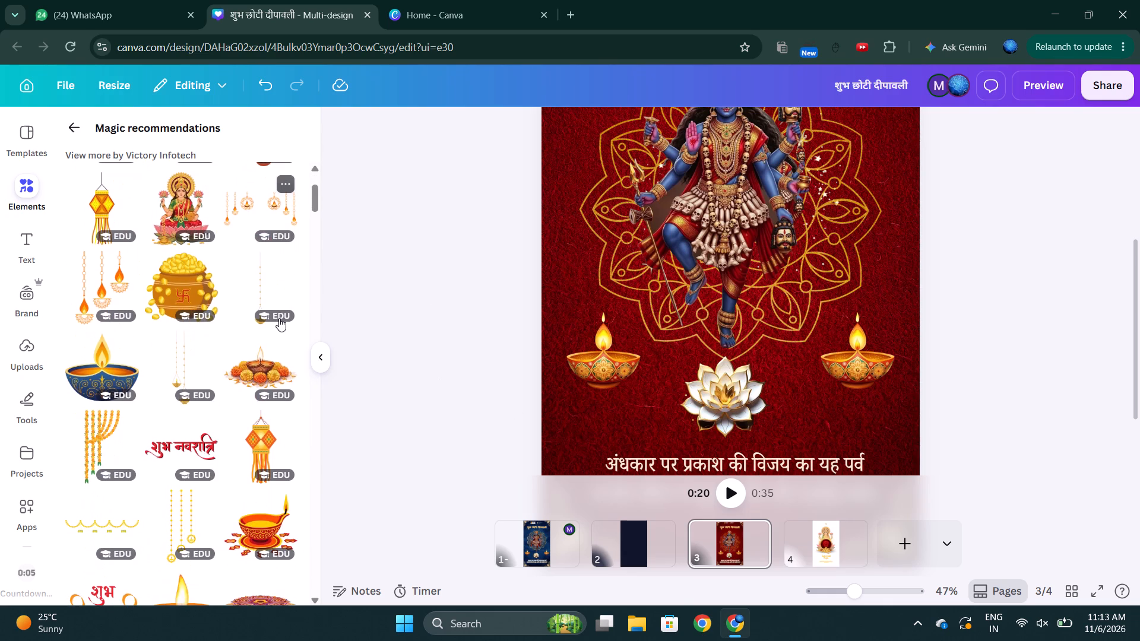
scroll(279, 318, "down", 3)
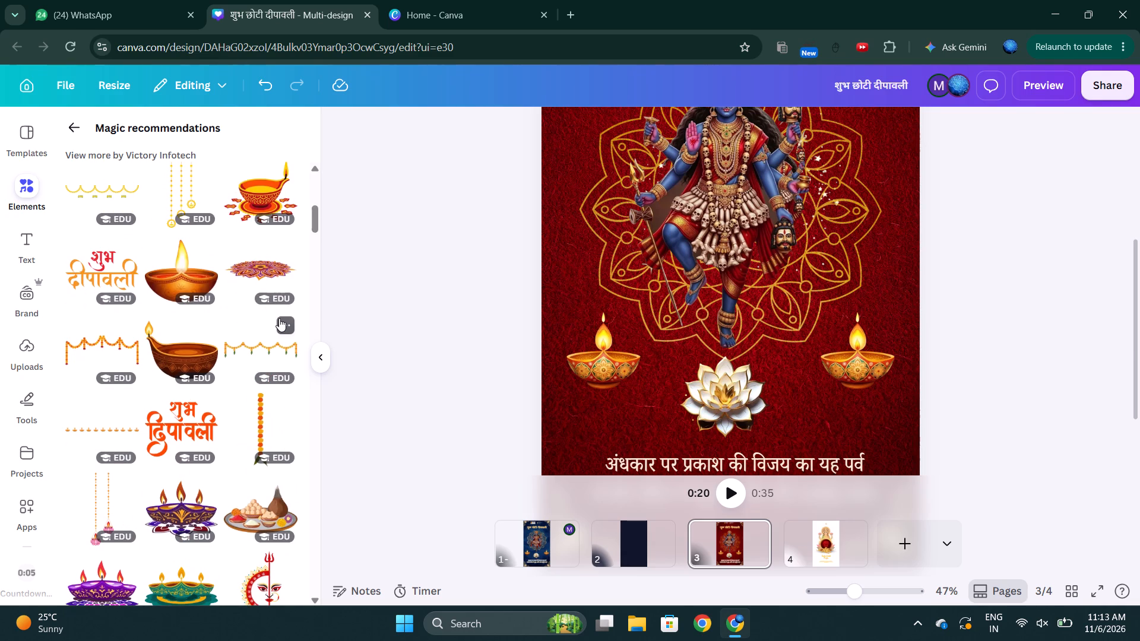
scroll(279, 318, "down", 4)
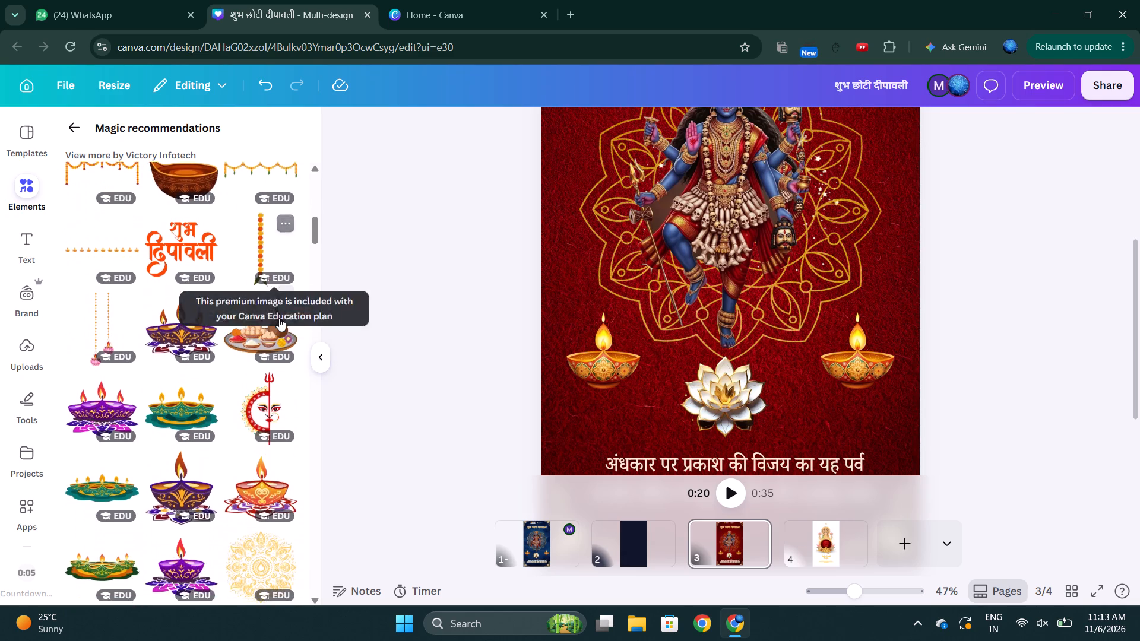
scroll(279, 318, "down", 3)
scroll(279, 318, "up", 2)
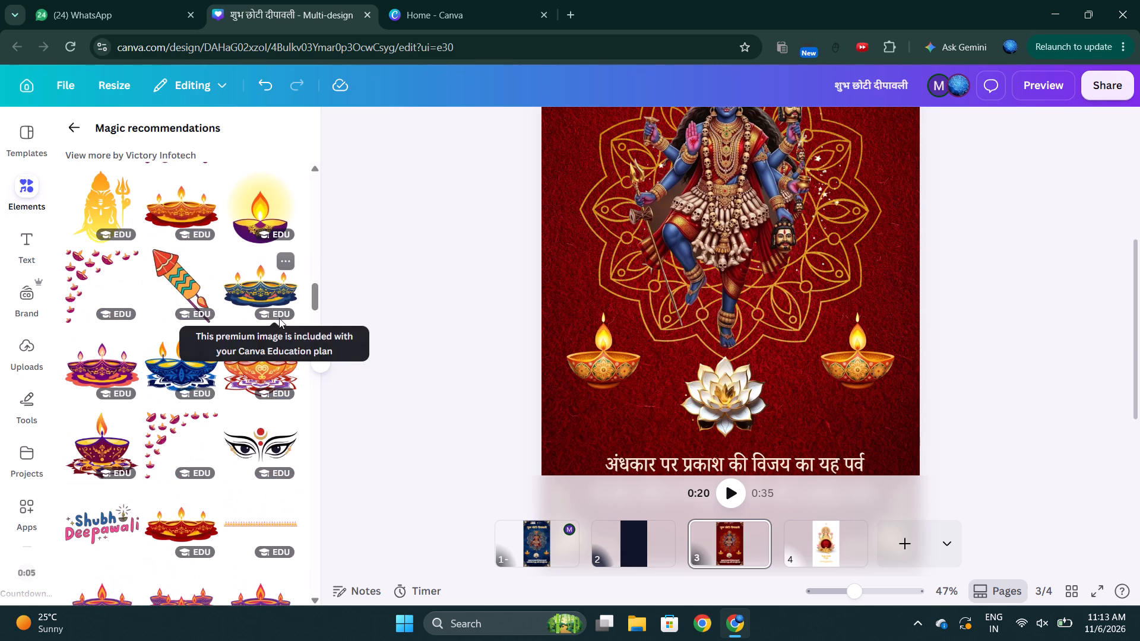
scroll(279, 318, "up", 16)
left_click(435, 322)
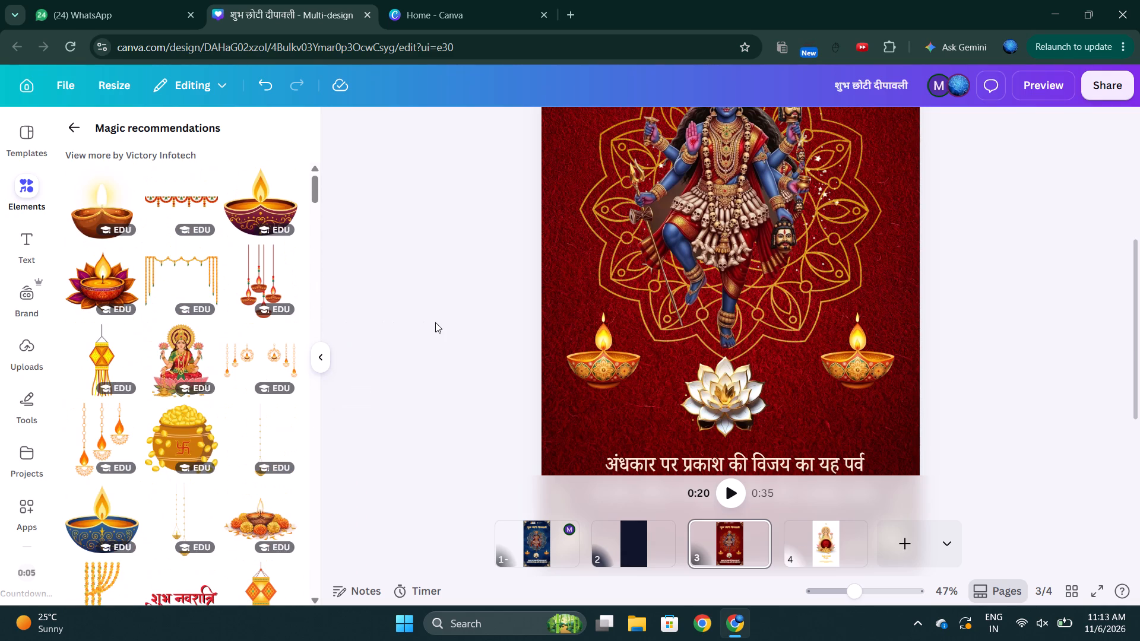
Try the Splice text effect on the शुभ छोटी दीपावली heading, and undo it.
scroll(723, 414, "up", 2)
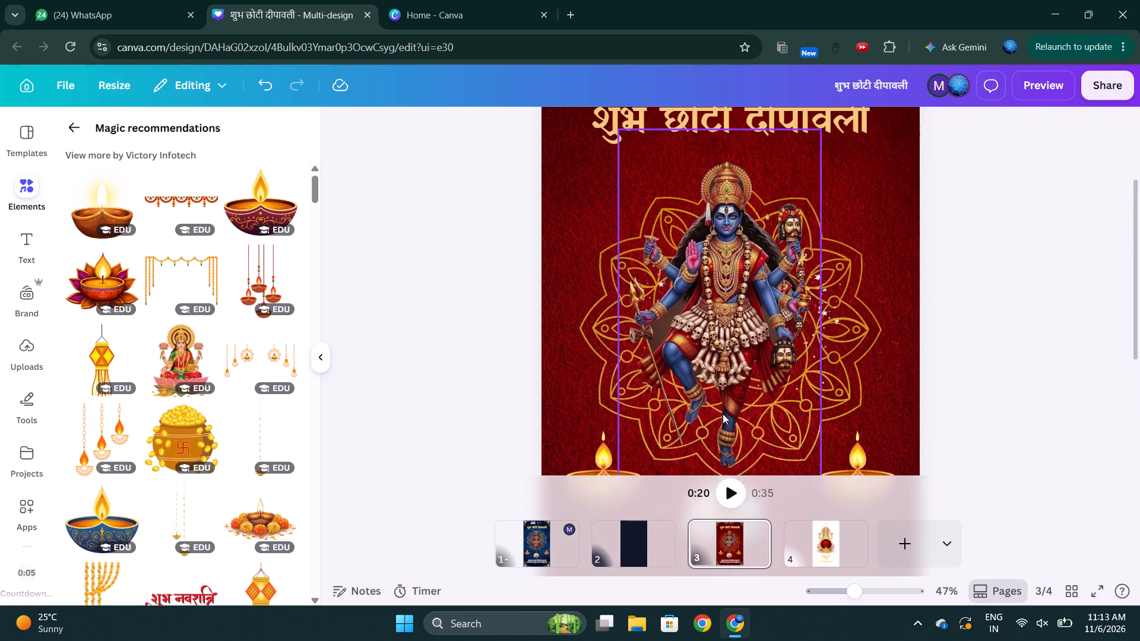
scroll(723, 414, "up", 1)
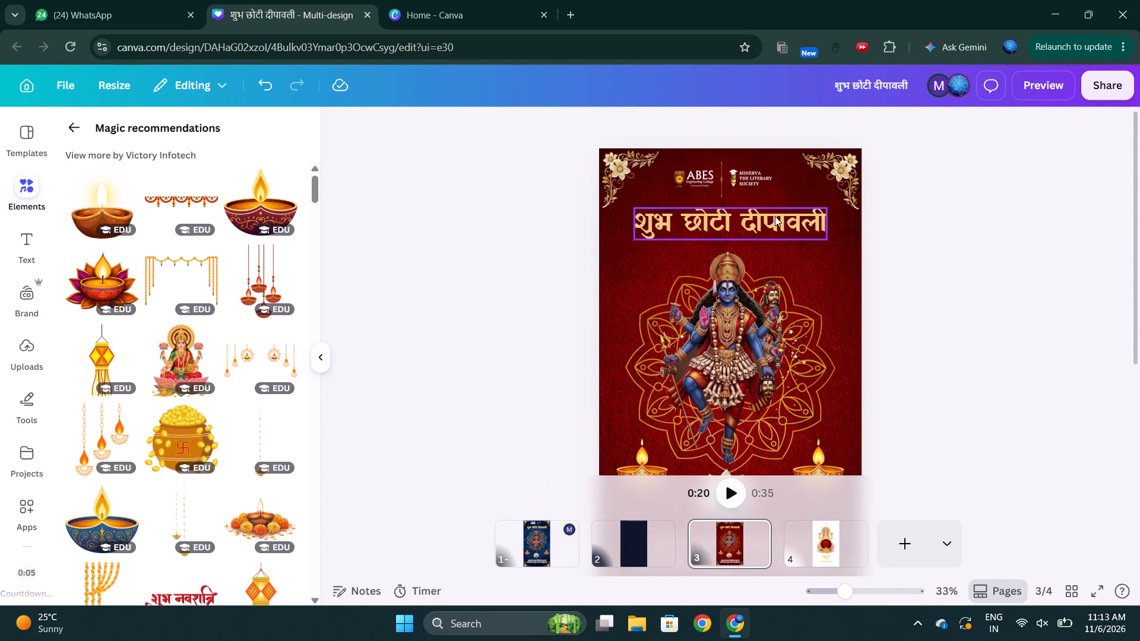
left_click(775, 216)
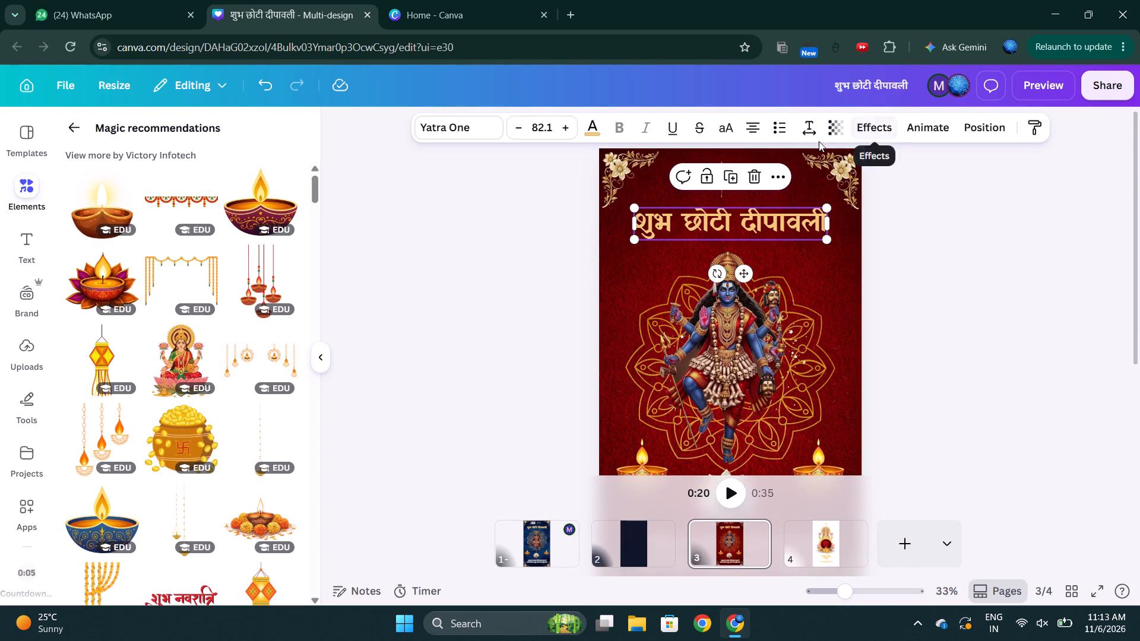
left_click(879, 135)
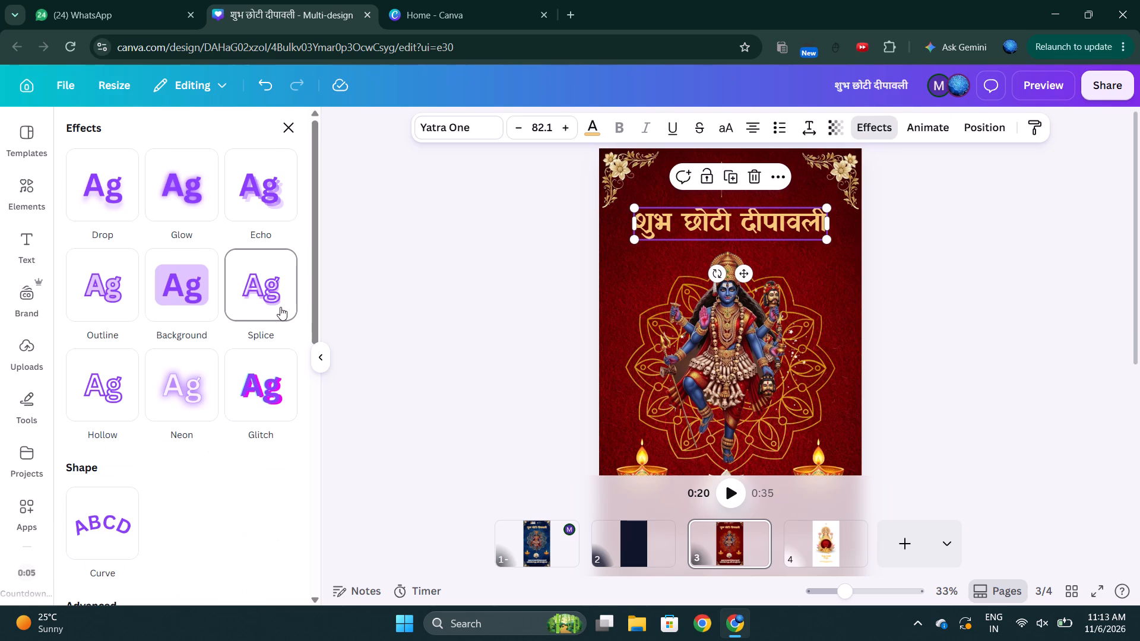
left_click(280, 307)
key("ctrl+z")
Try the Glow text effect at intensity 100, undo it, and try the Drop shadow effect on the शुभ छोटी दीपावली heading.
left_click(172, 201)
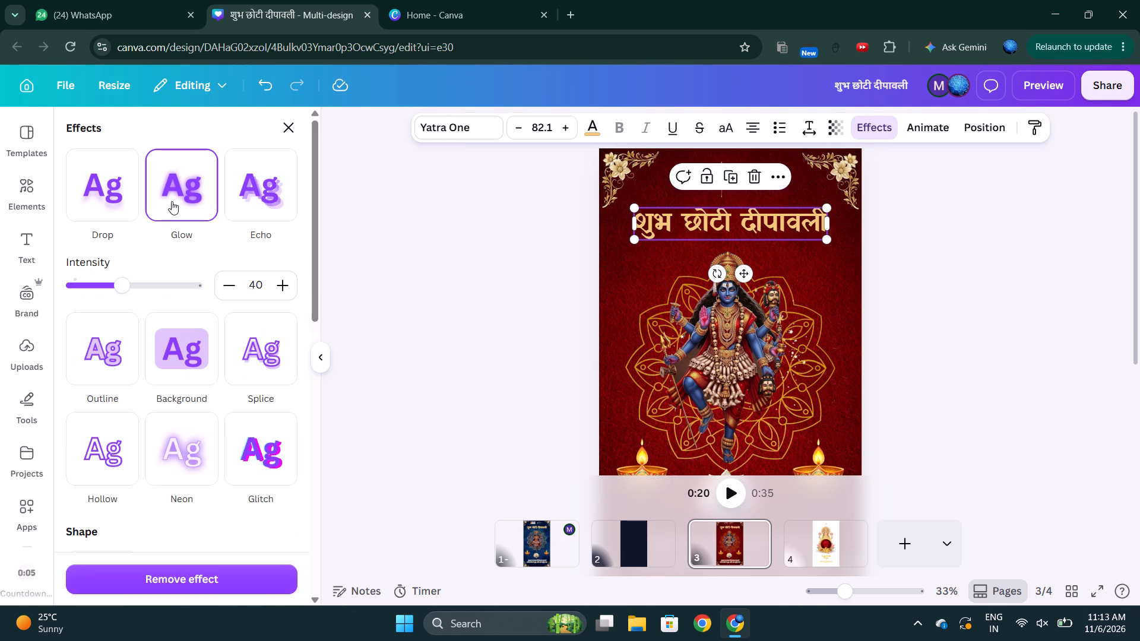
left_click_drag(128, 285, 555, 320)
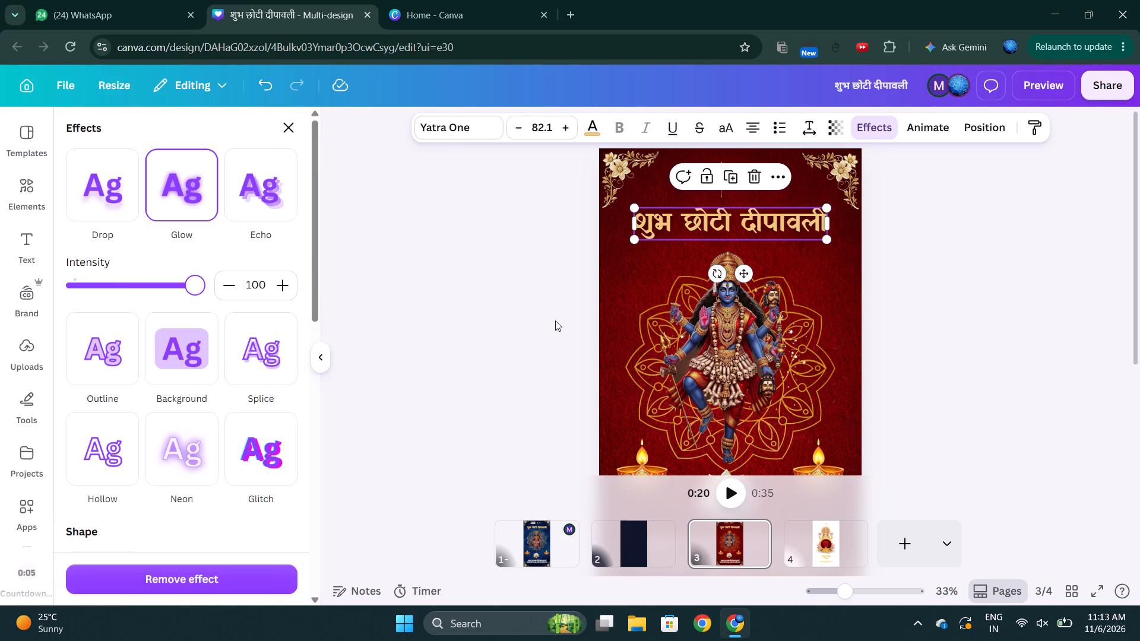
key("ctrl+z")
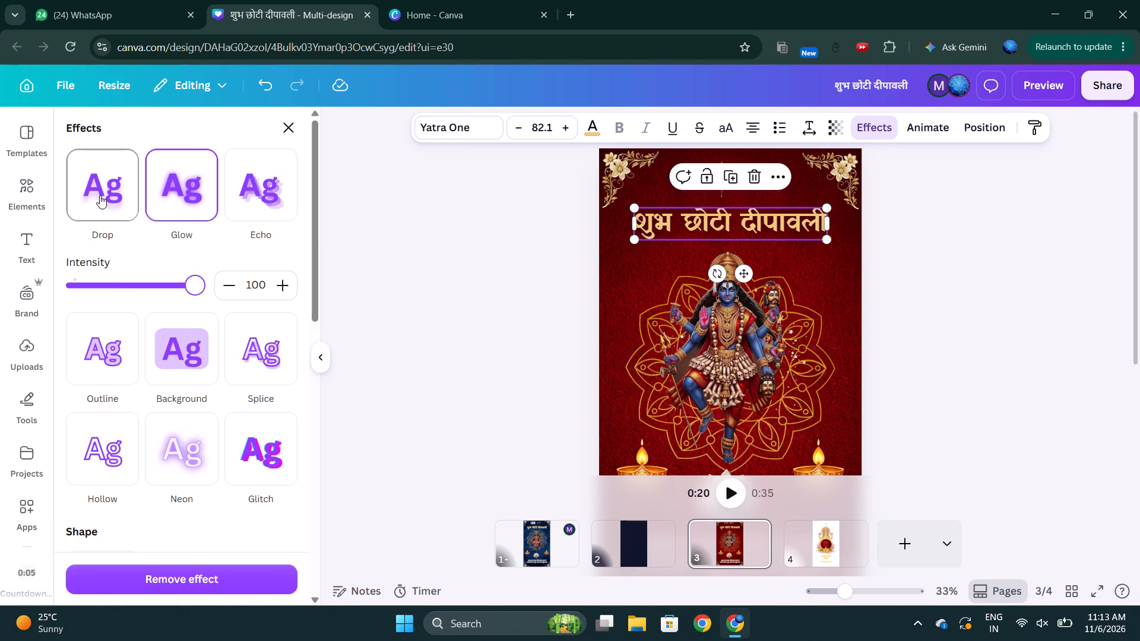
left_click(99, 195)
Apply the Neon text effect at intensity 100 to the शुभ छोटी दीपावली heading.
scroll(140, 381, "down", 3)
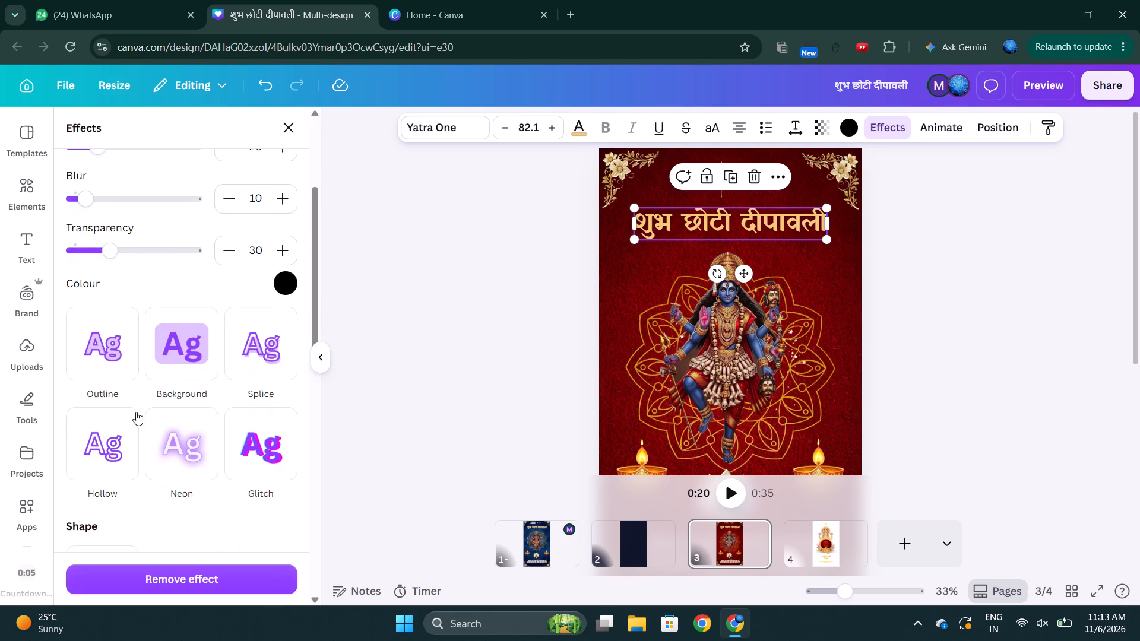
scroll(274, 348, "down", 1)
left_click(204, 316)
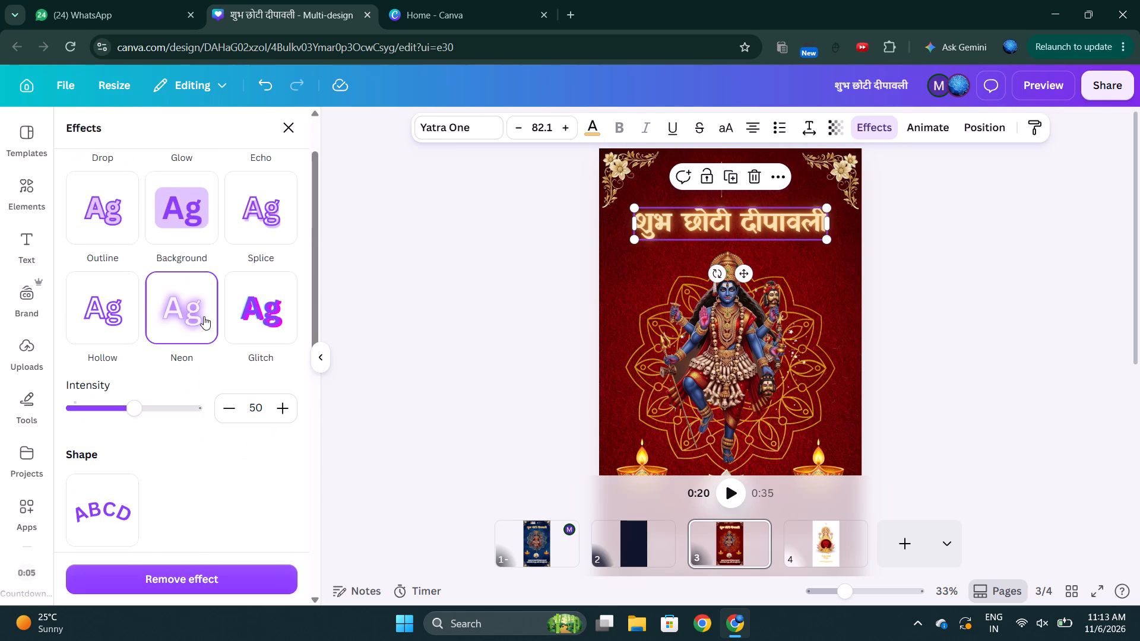
left_click_drag(94, 420, 581, 442)
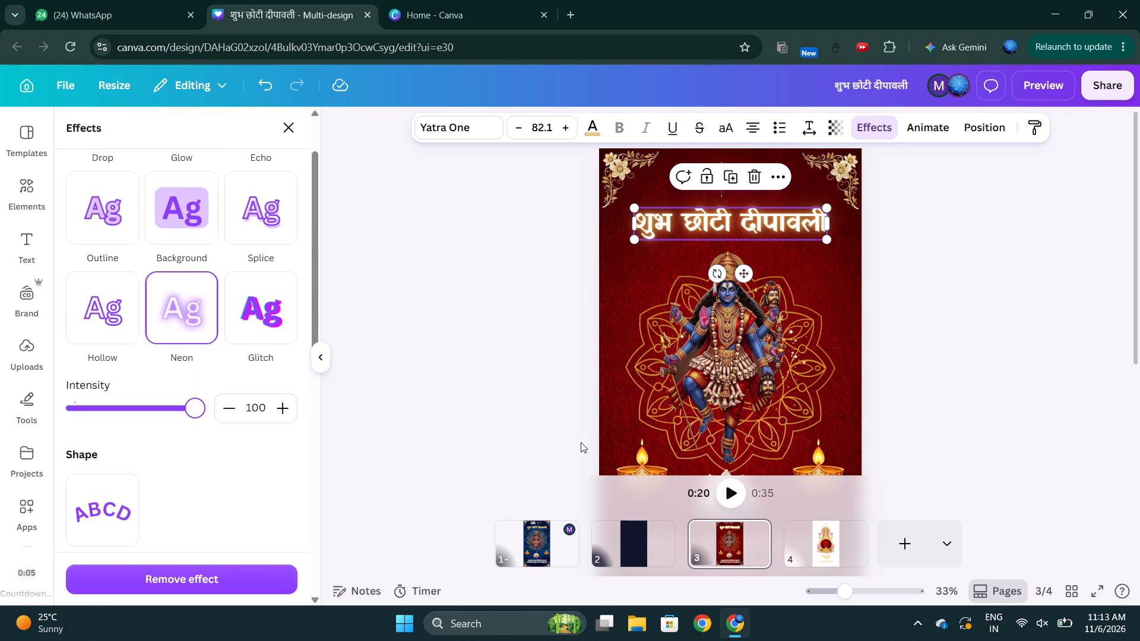
left_click(581, 442)
left_click(581, 442)
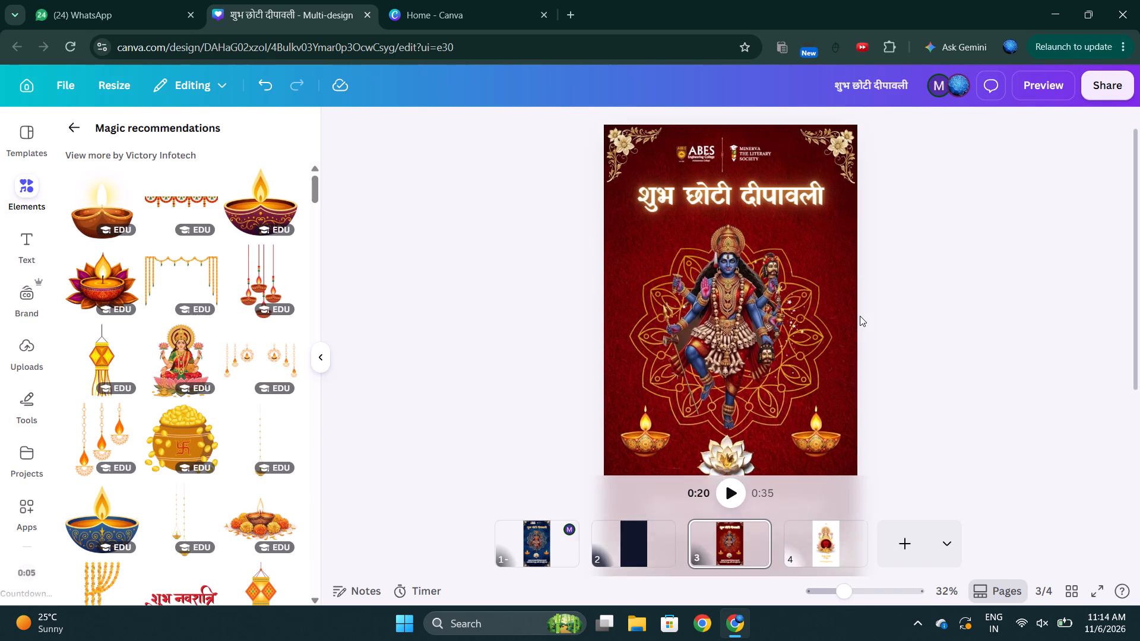
Enlarge the grouped ABES and Minerva logos slightly and recentre them above the heading, between the floral corners.
scroll(860, 316, "up", 2)
left_click(710, 199)
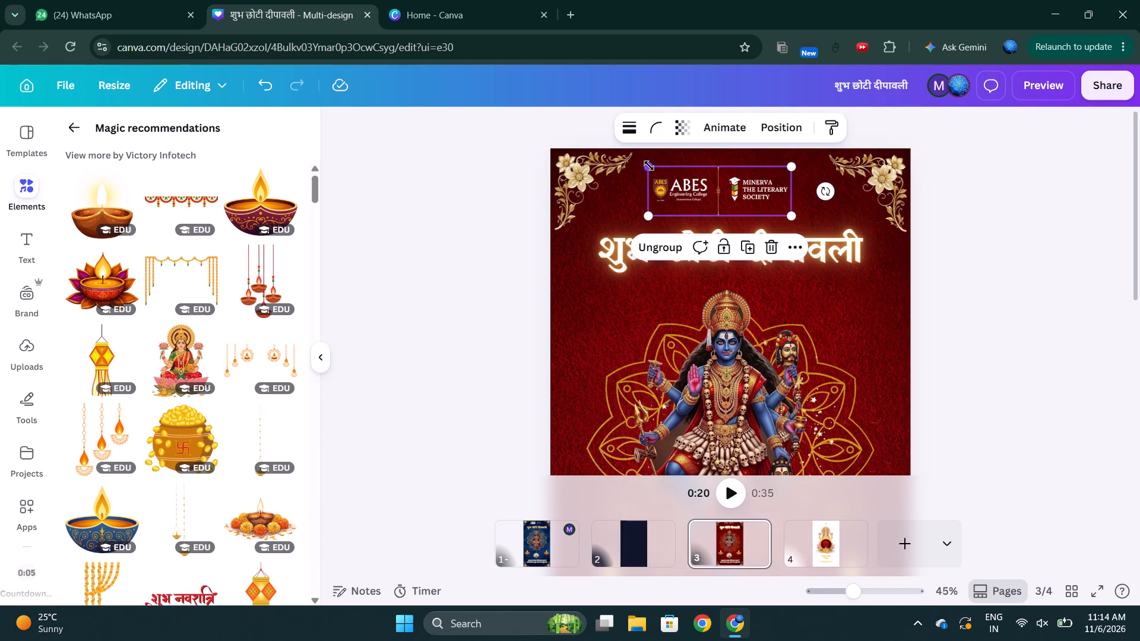
left_click_drag(649, 166, 626, 152)
left_click_drag(677, 176, 686, 178)
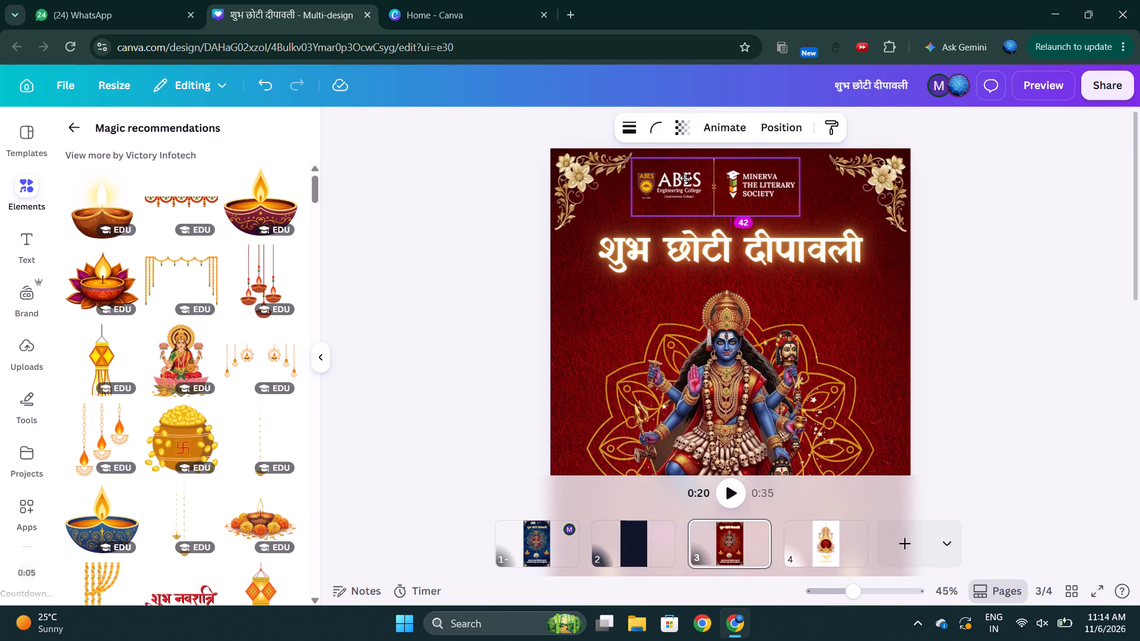
left_click_drag(686, 178, 695, 177)
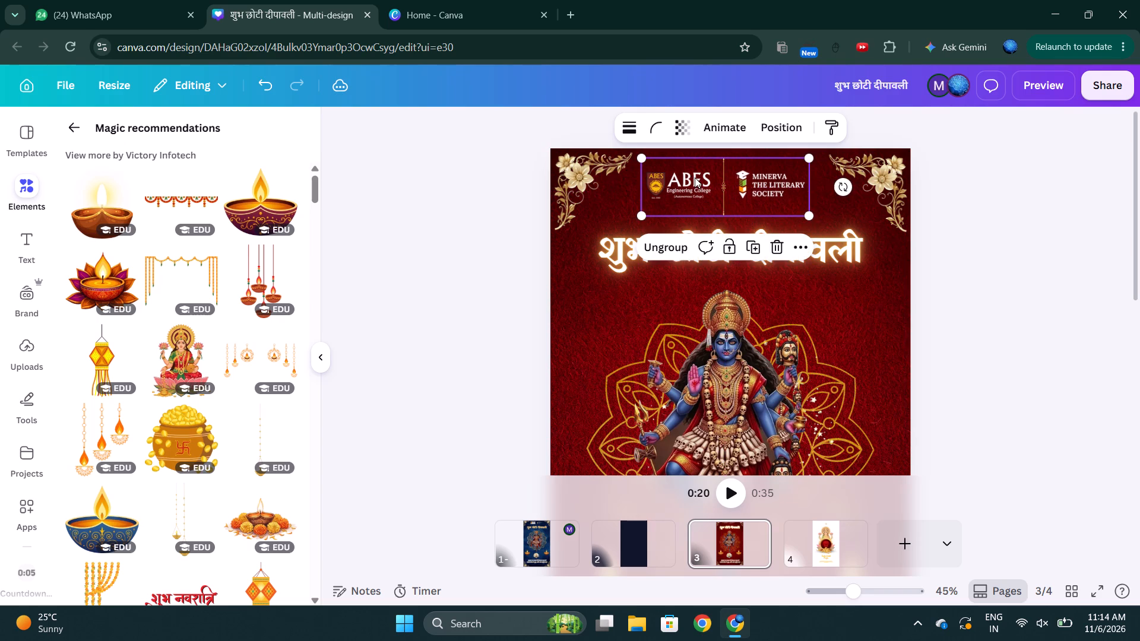
left_click(1024, 283)
scroll(1024, 283, "down", 1)
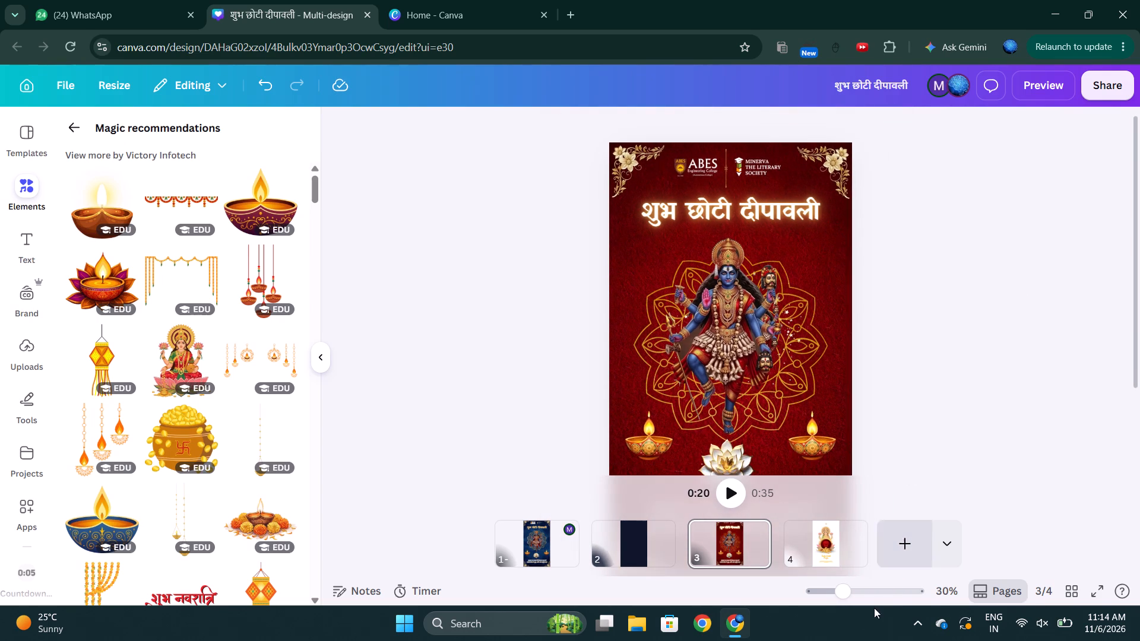
Delete page 4, the white page with the Lakshmi illustration.
left_click(827, 544)
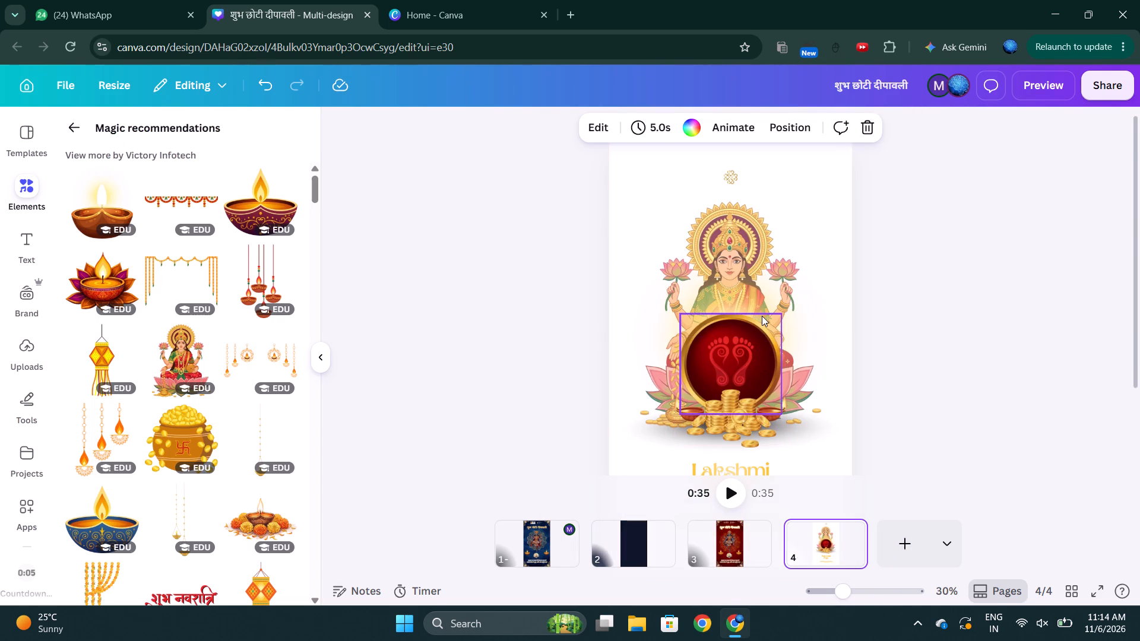
scroll(762, 316, "down", 2)
scroll(762, 316, "up", 3)
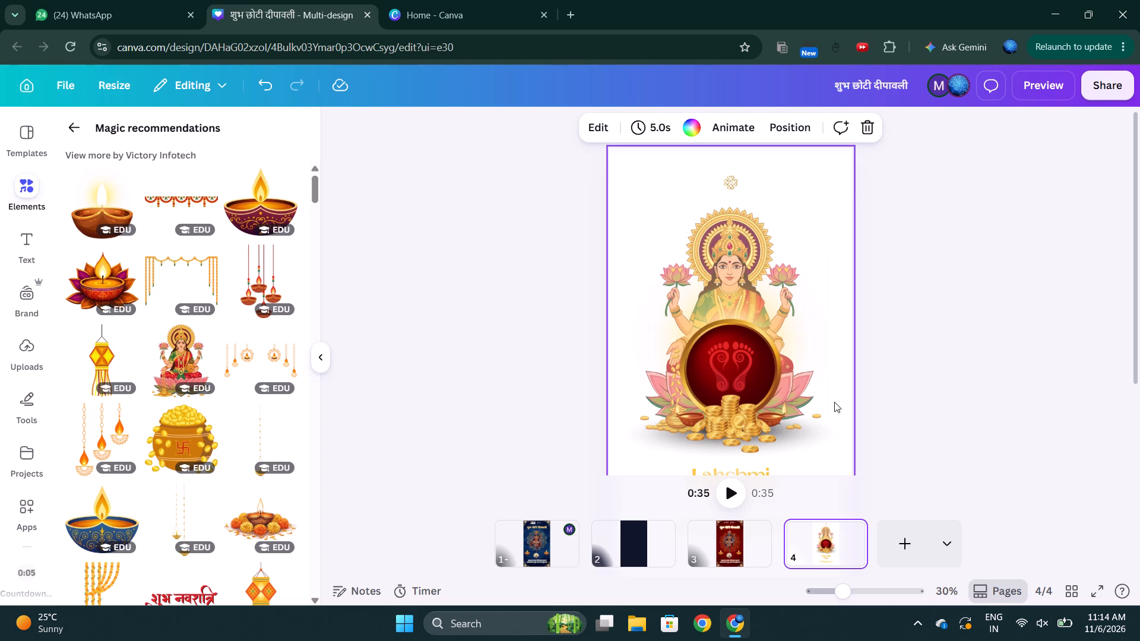
left_click(856, 532)
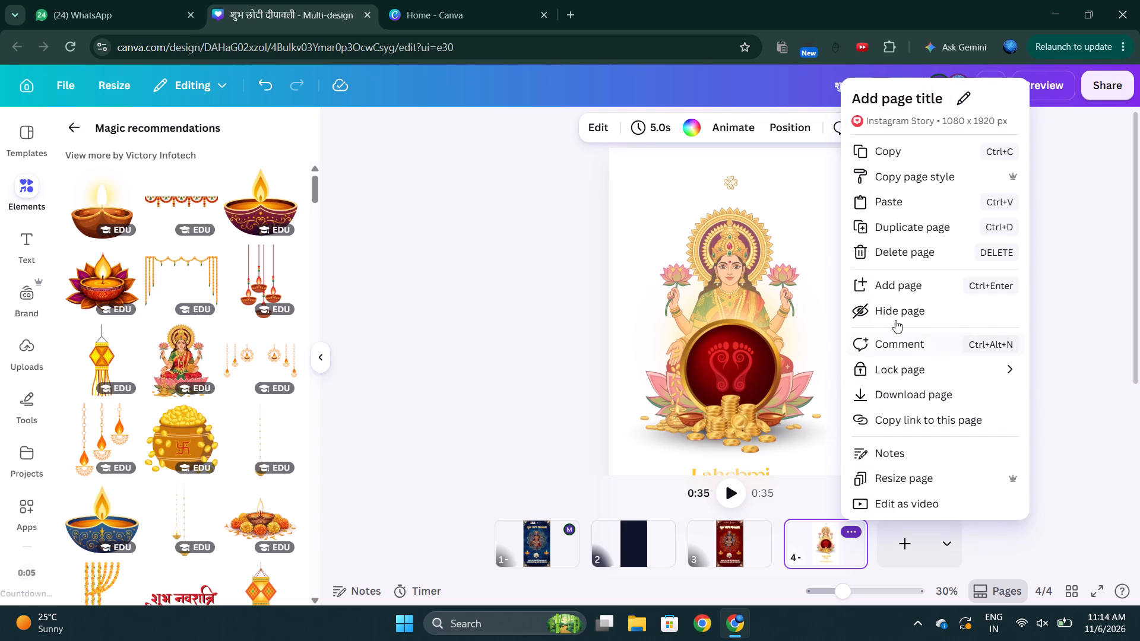
left_click(888, 247)
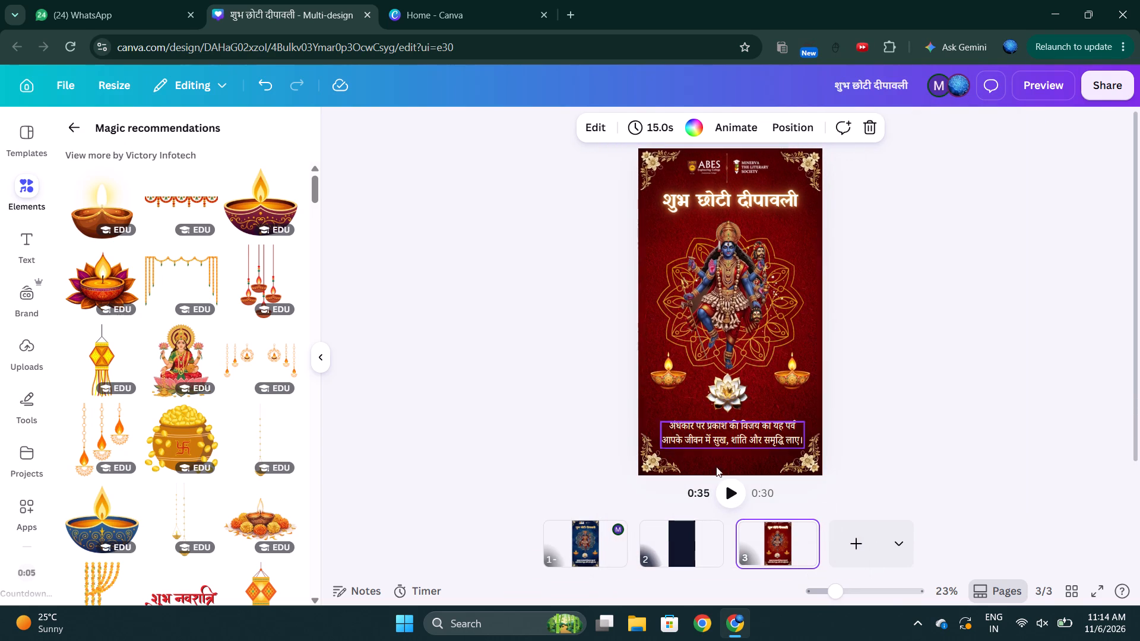
Open page 1, the blue शुभ छोटी दीपावली story, in the video timeline.
left_click(603, 532)
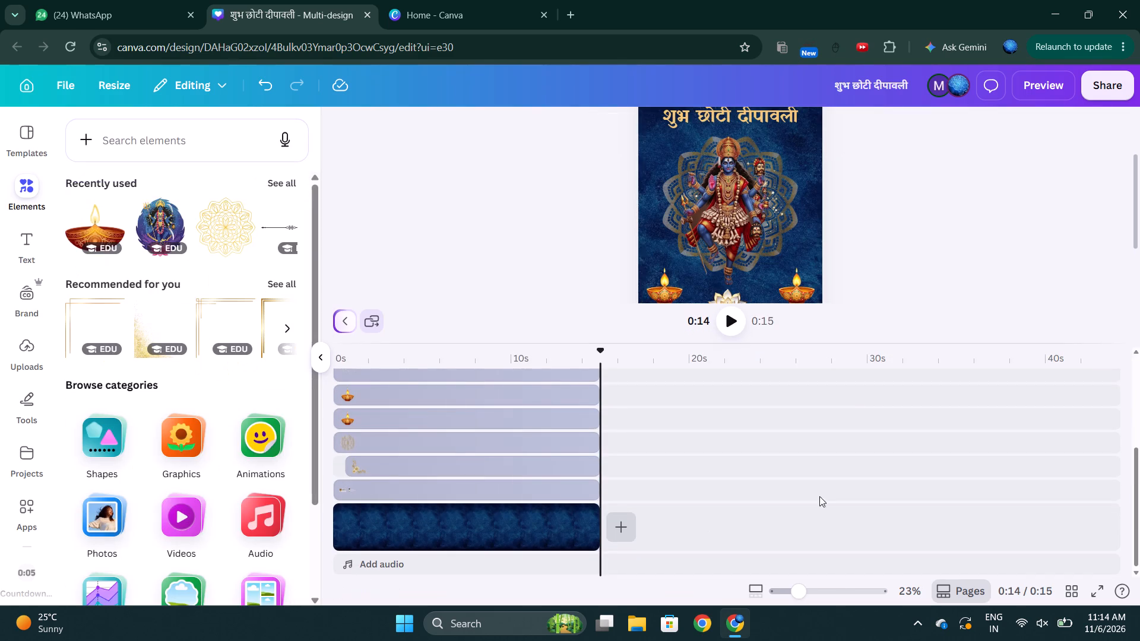
left_click(932, 258)
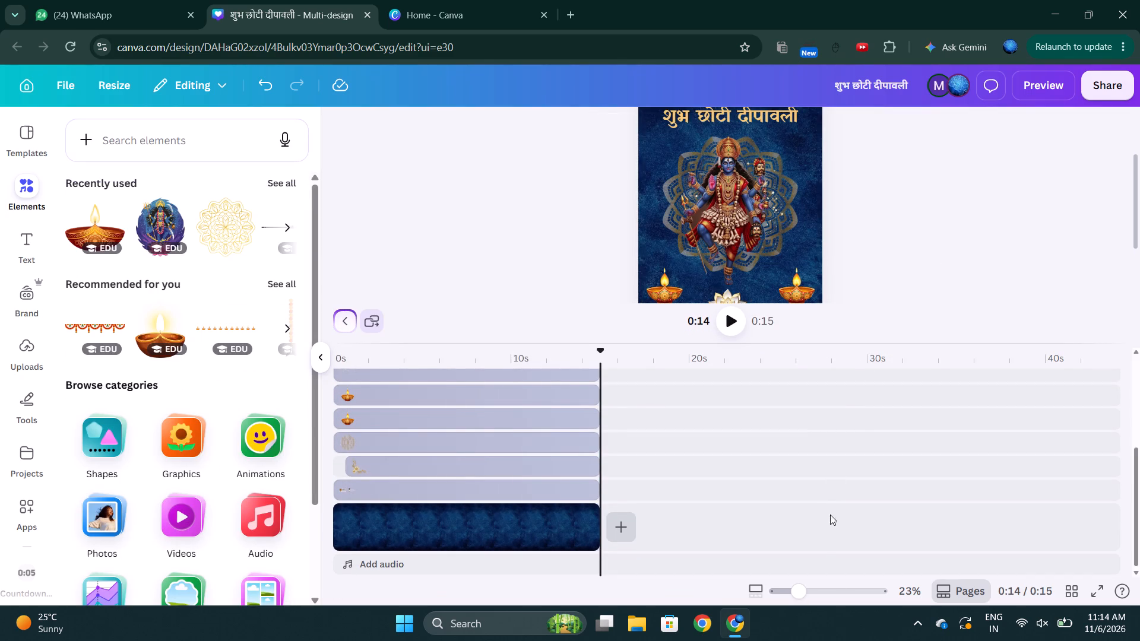
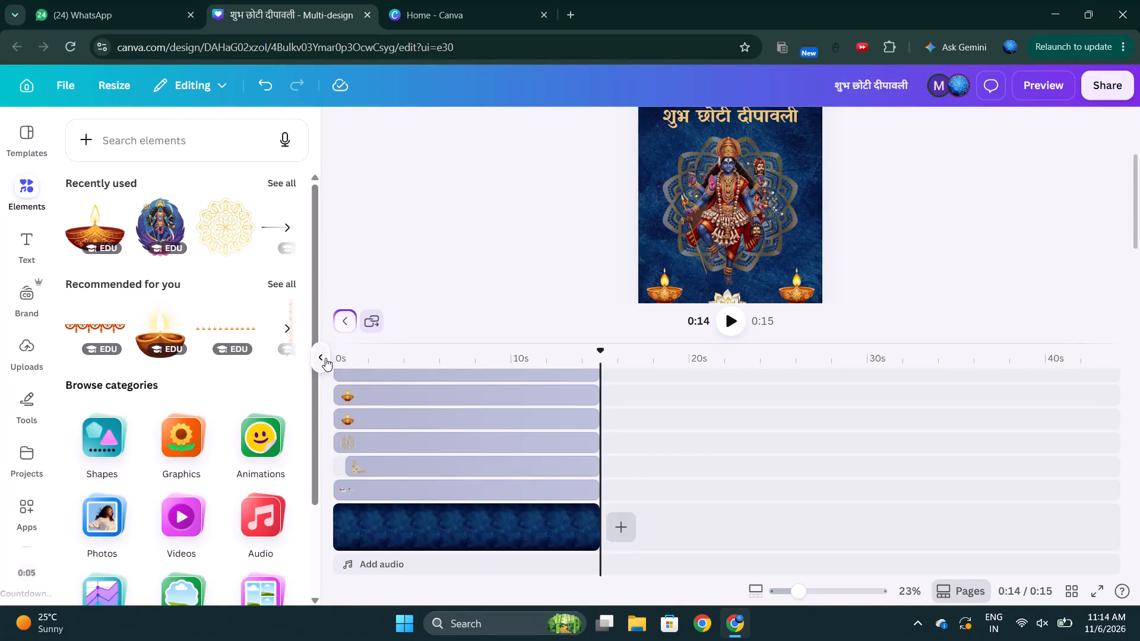
Leave page 1's video timeline and open page 3, the maroon शुभ छोटी दीपावली story, after a look back at page 1.
left_click(325, 358)
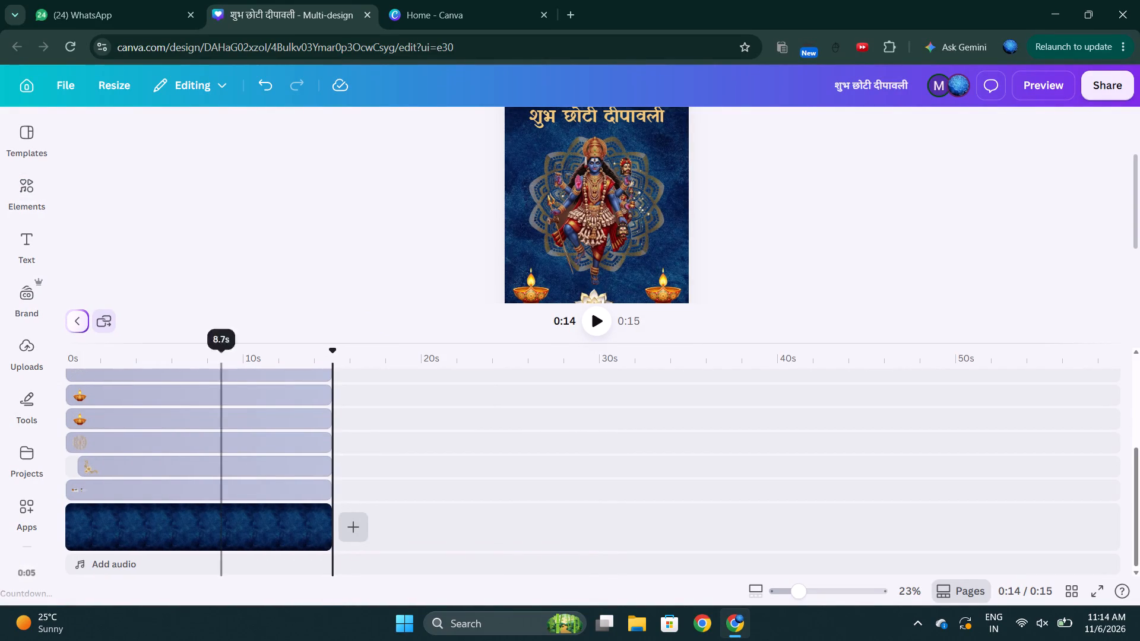
left_click(74, 331)
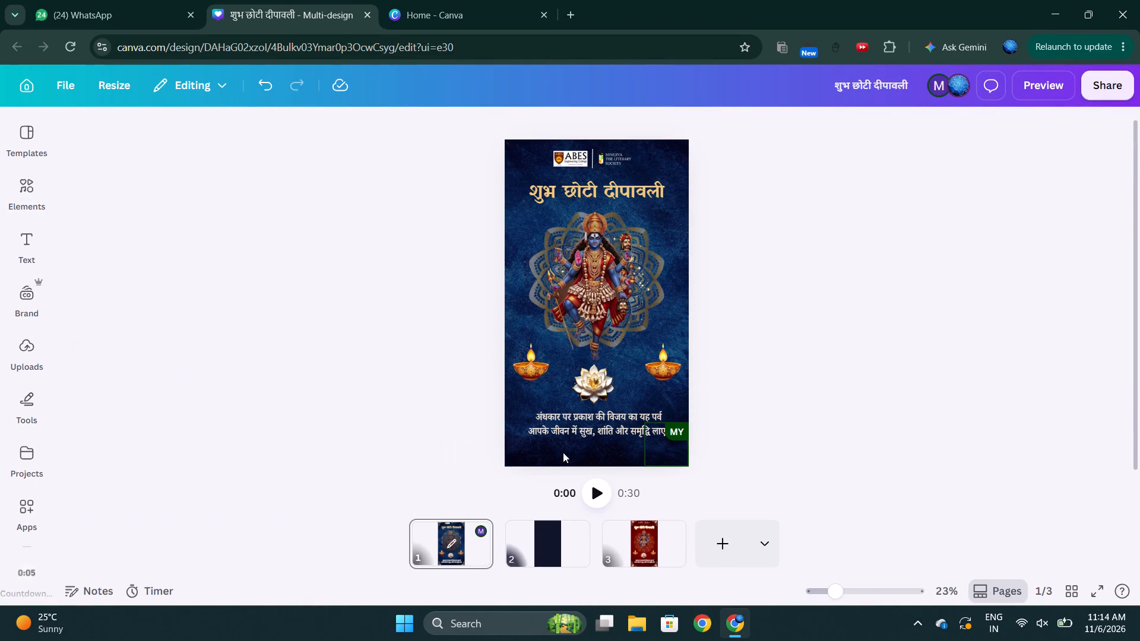
left_click(644, 532)
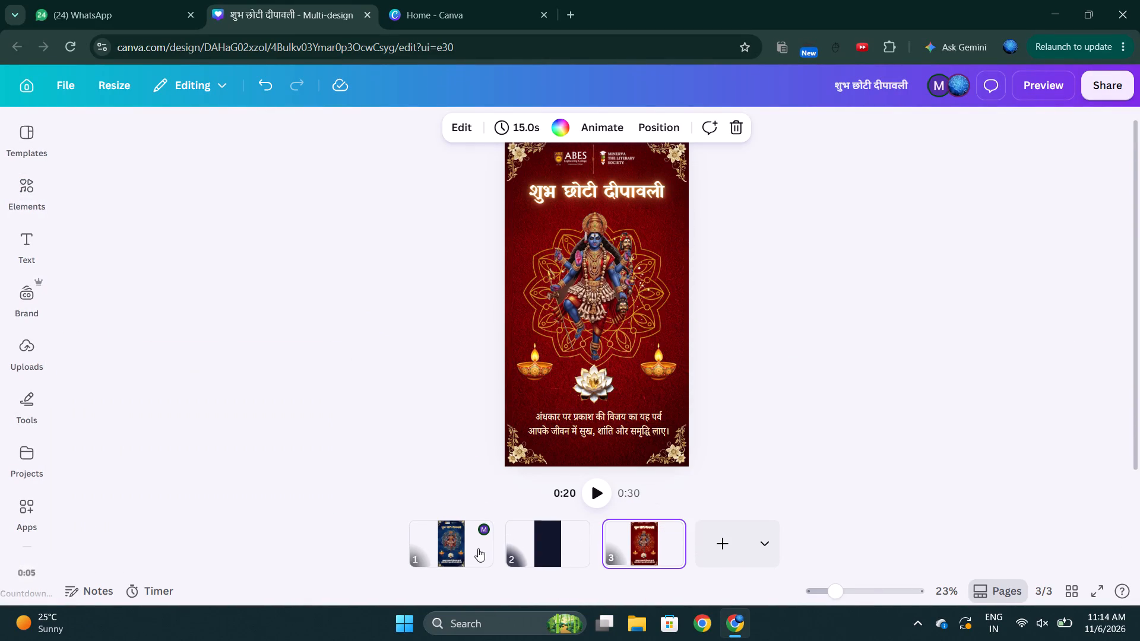
left_click(476, 548)
left_click(653, 531)
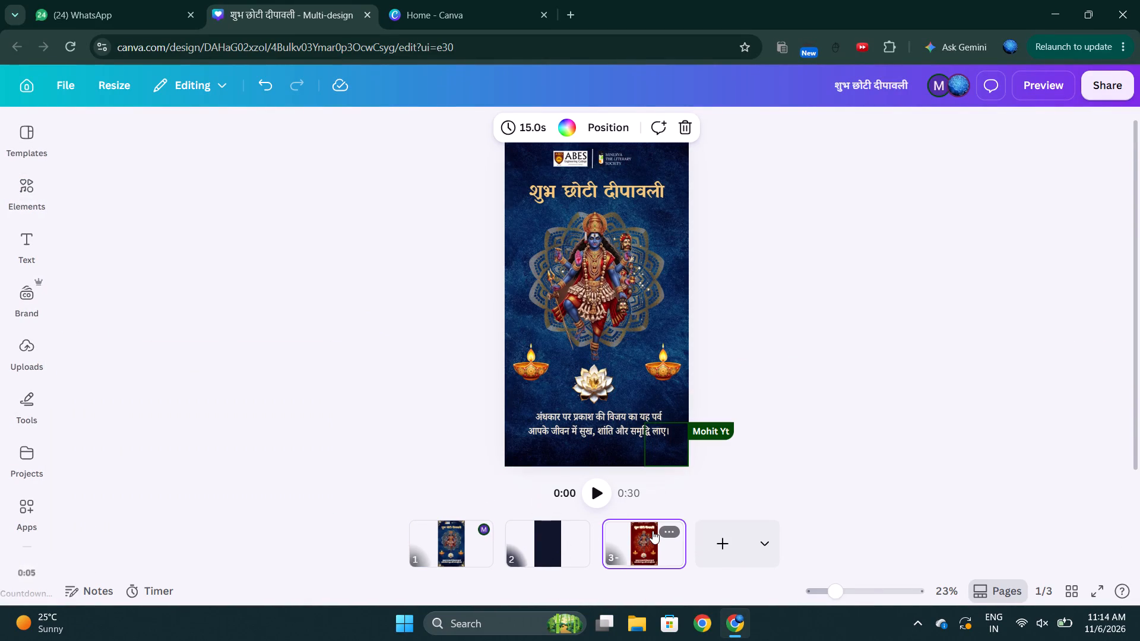
Align the goddess Kali illustration to the horizontal centre of the maroon page.
left_click(583, 282)
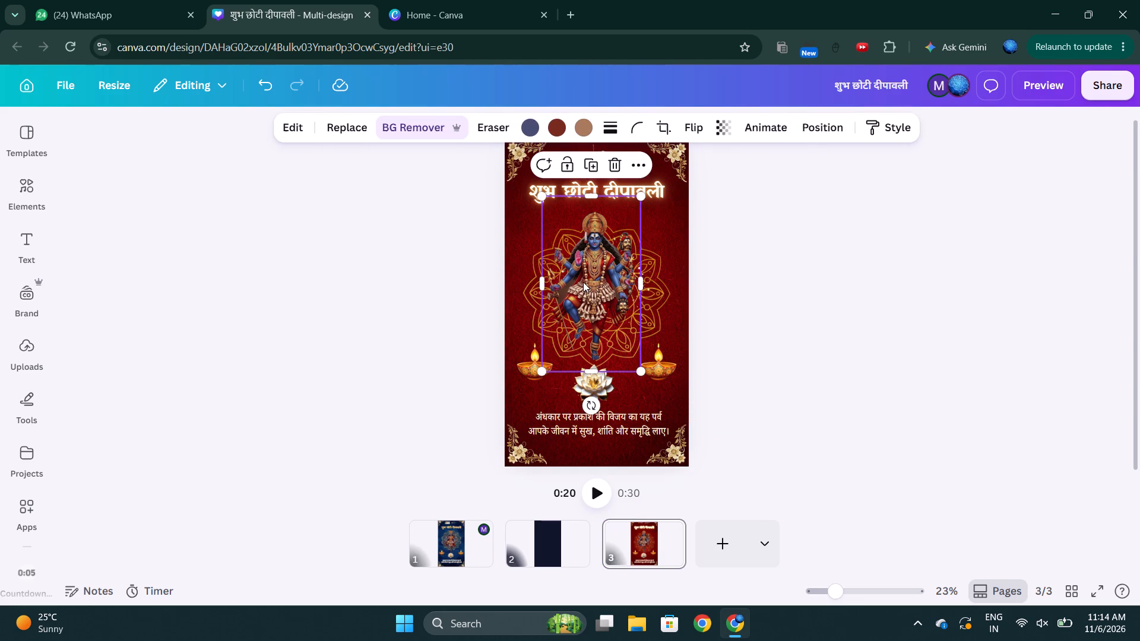
right_click(583, 282)
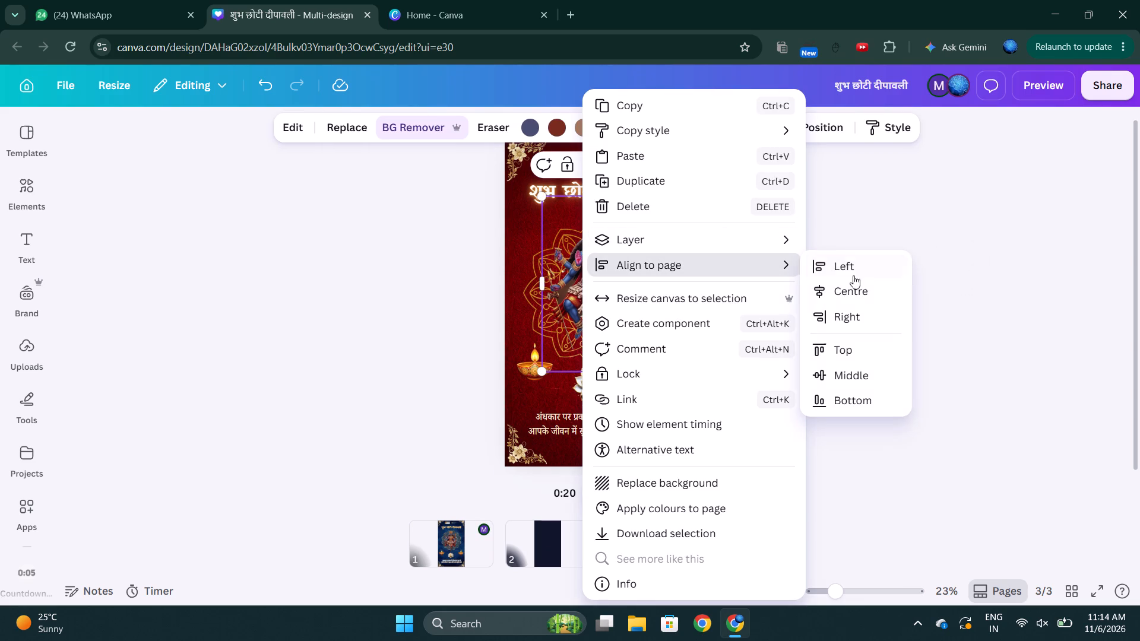
left_click(883, 300)
left_click(883, 300)
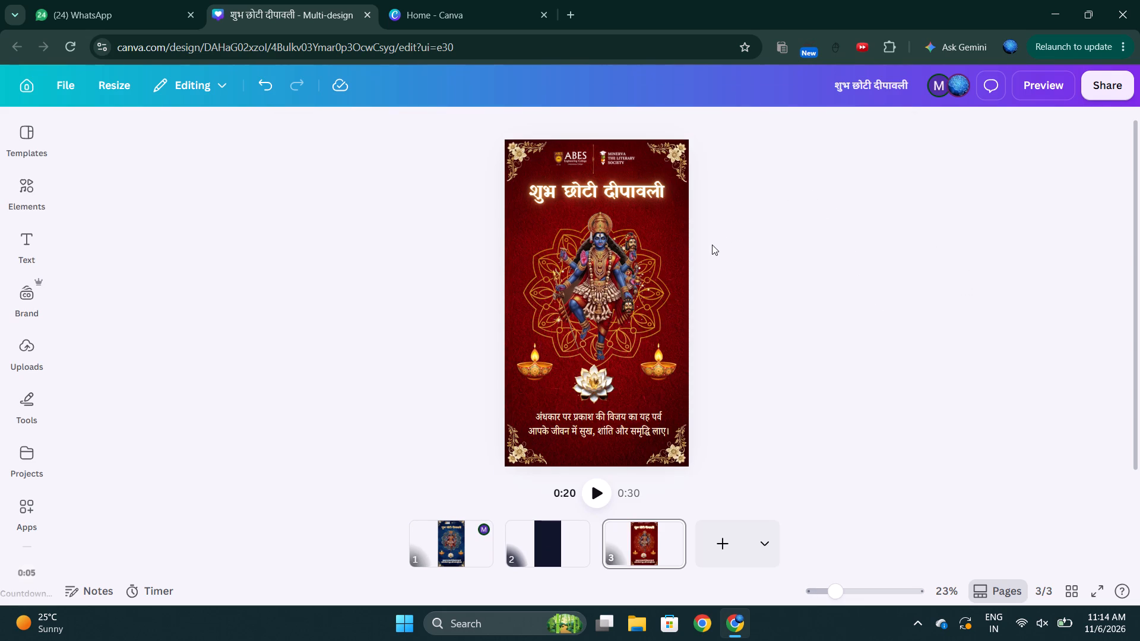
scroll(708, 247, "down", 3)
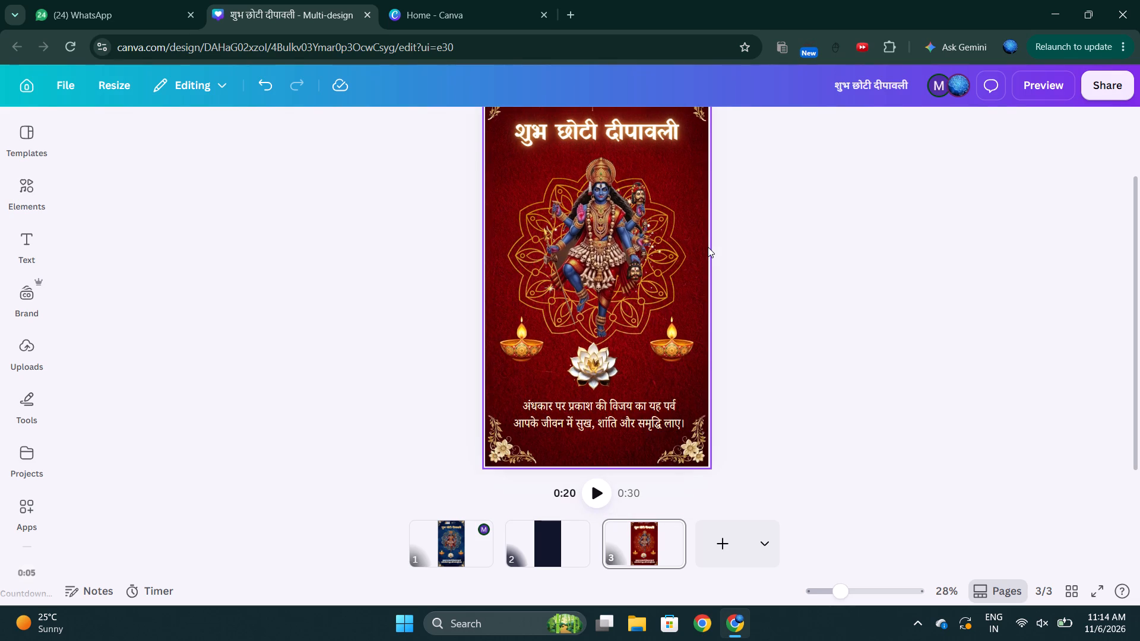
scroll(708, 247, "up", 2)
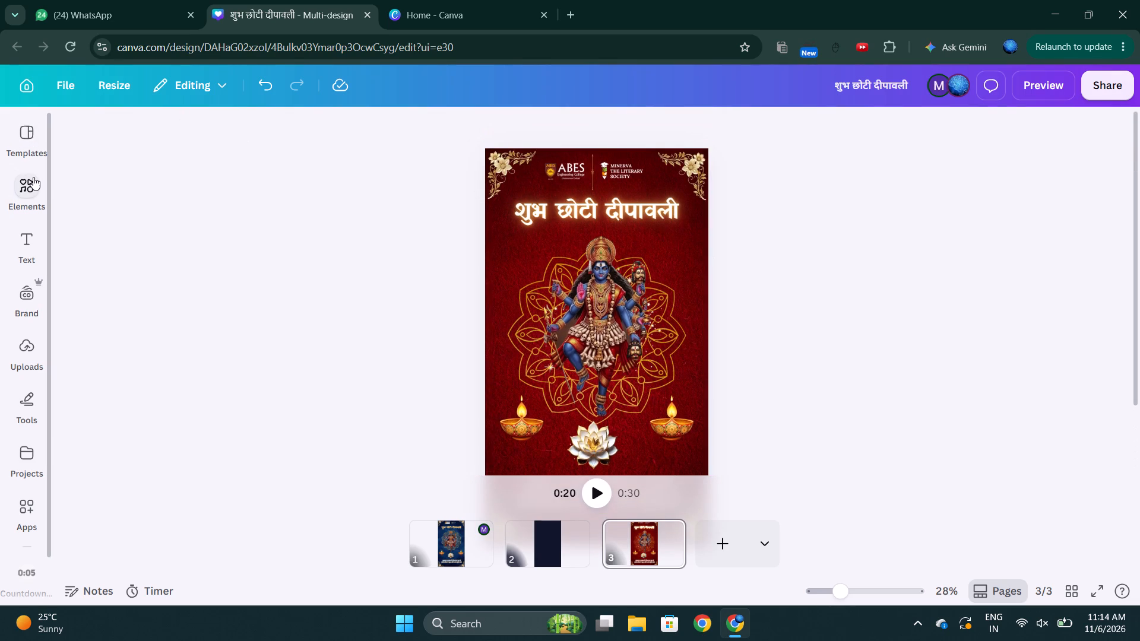
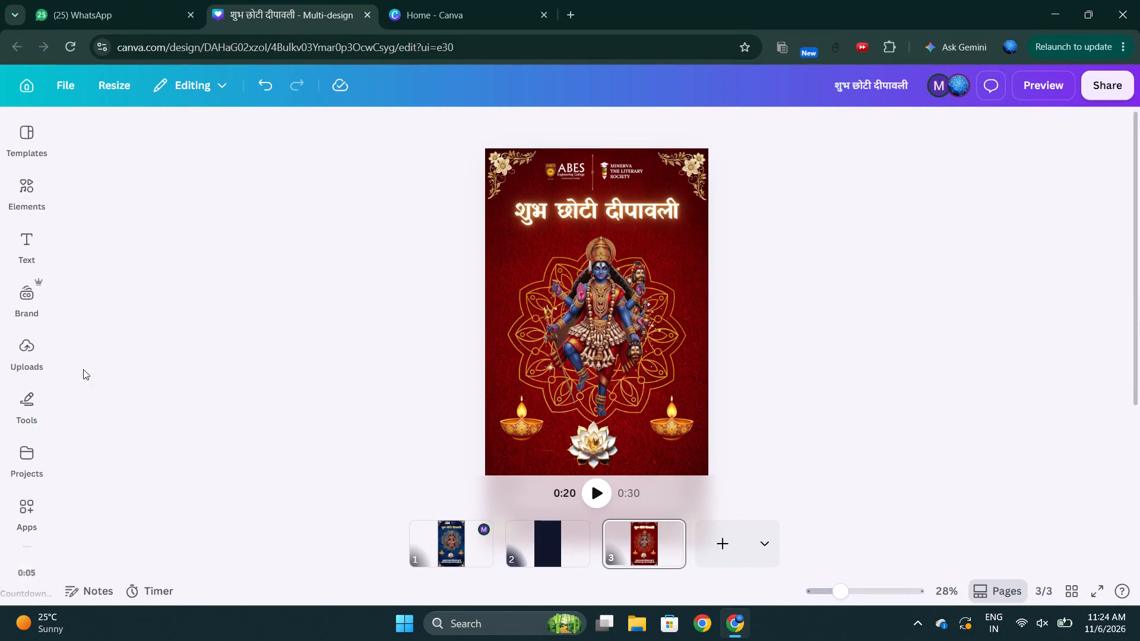
Search the graphics library for "border" and browse the results for the maroon page's decoration.
scroll(698, 313, "down", 1)
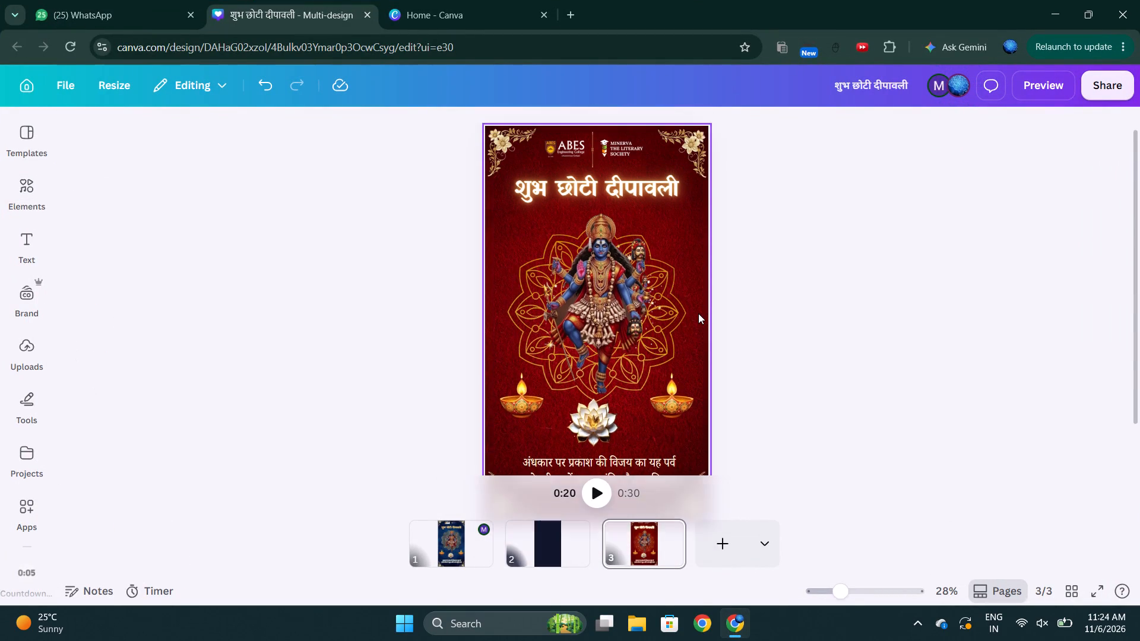
scroll(698, 313, "down", 1)
left_click(30, 201)
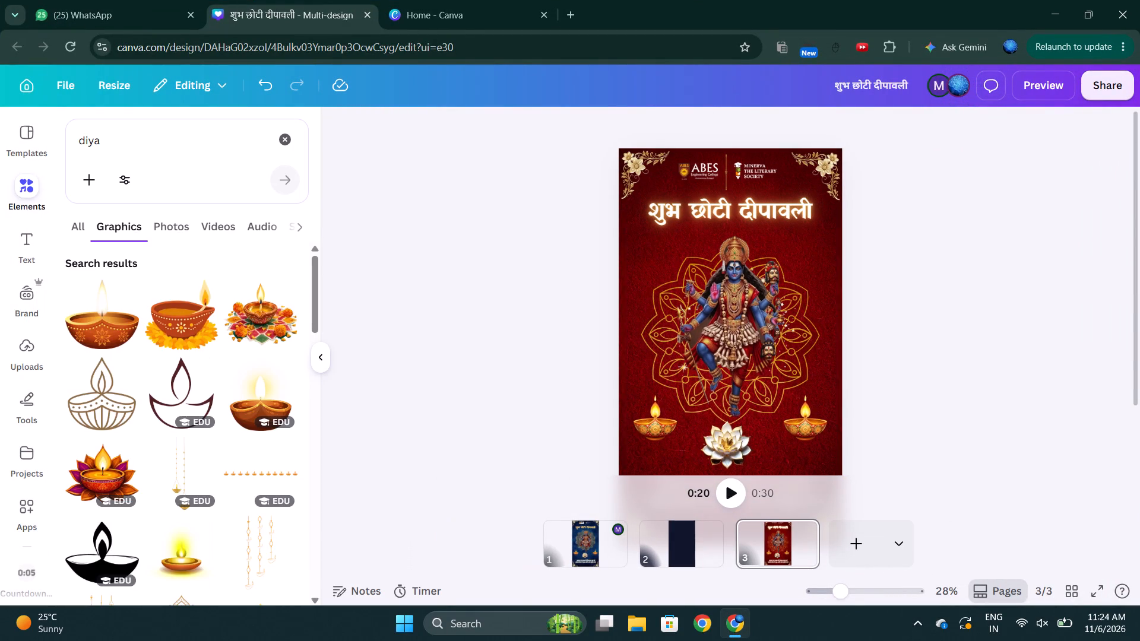
triple_click(183, 145)
type("border")
key("Return")
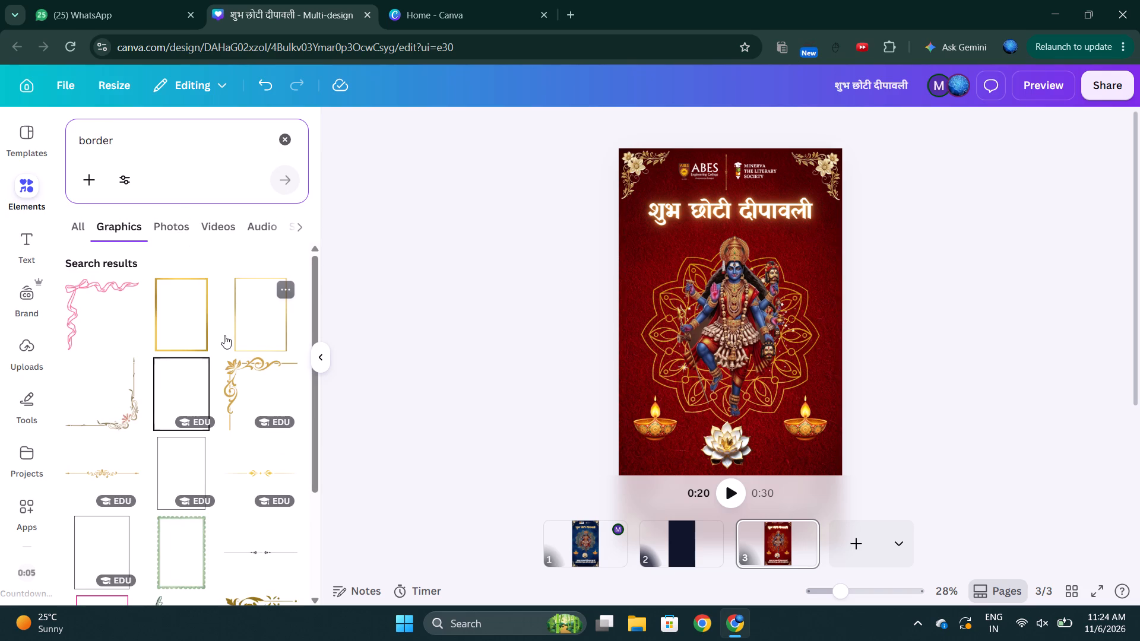
scroll(224, 335, "down", 2)
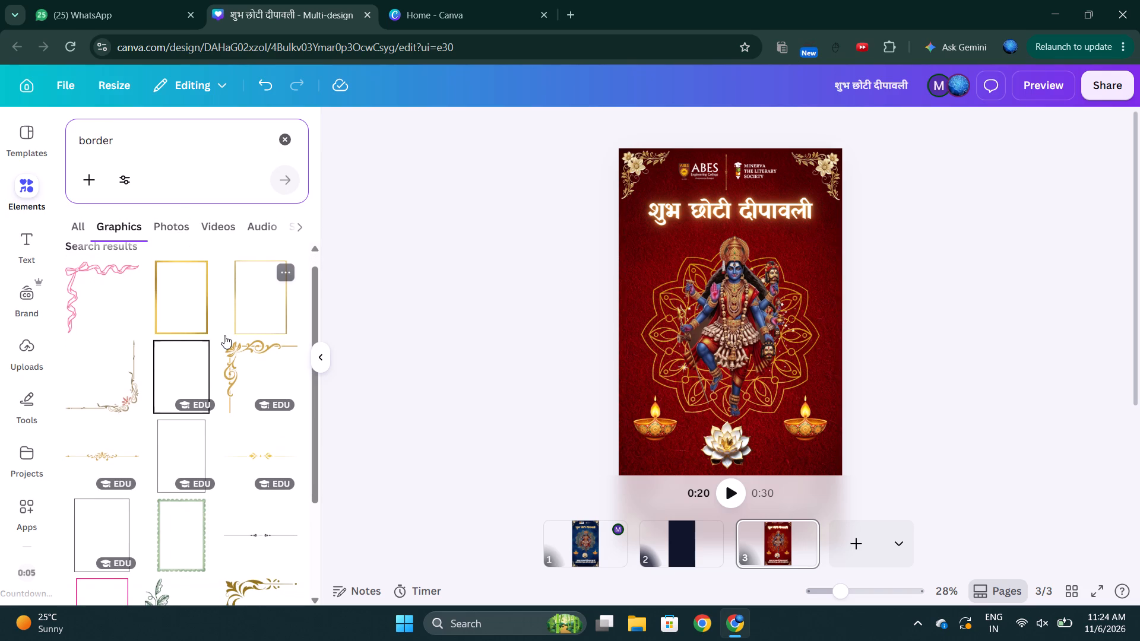
scroll(224, 335, "down", 1)
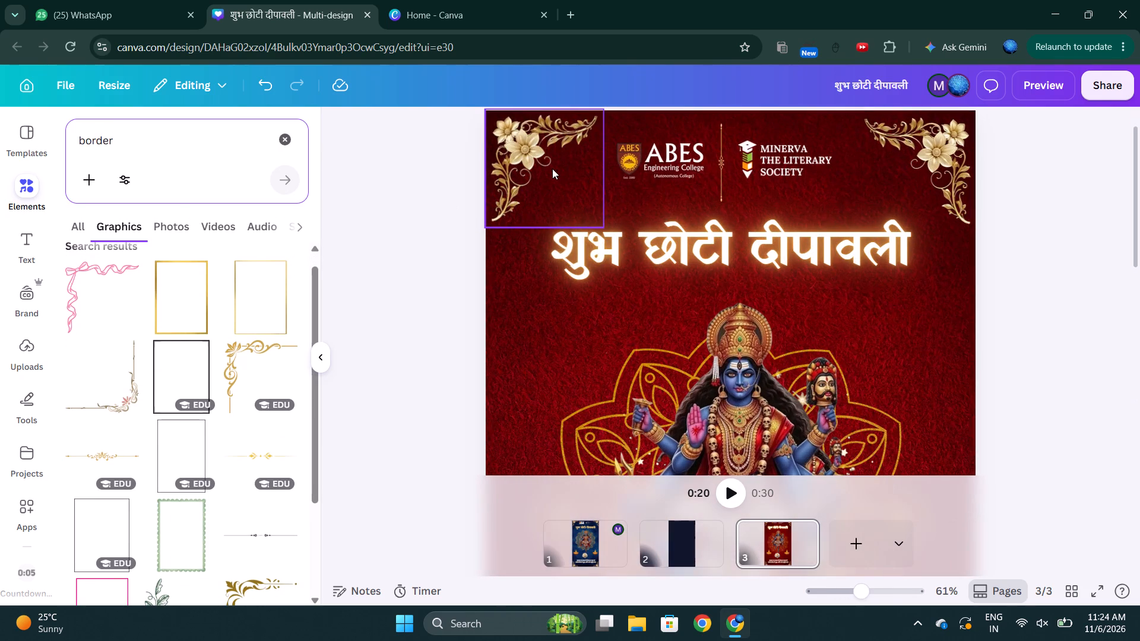
Shrink the golden floral ornament in the maroon page's upper-left corner slightly and move it tight against the page edges.
left_click(552, 169)
left_click(377, 280)
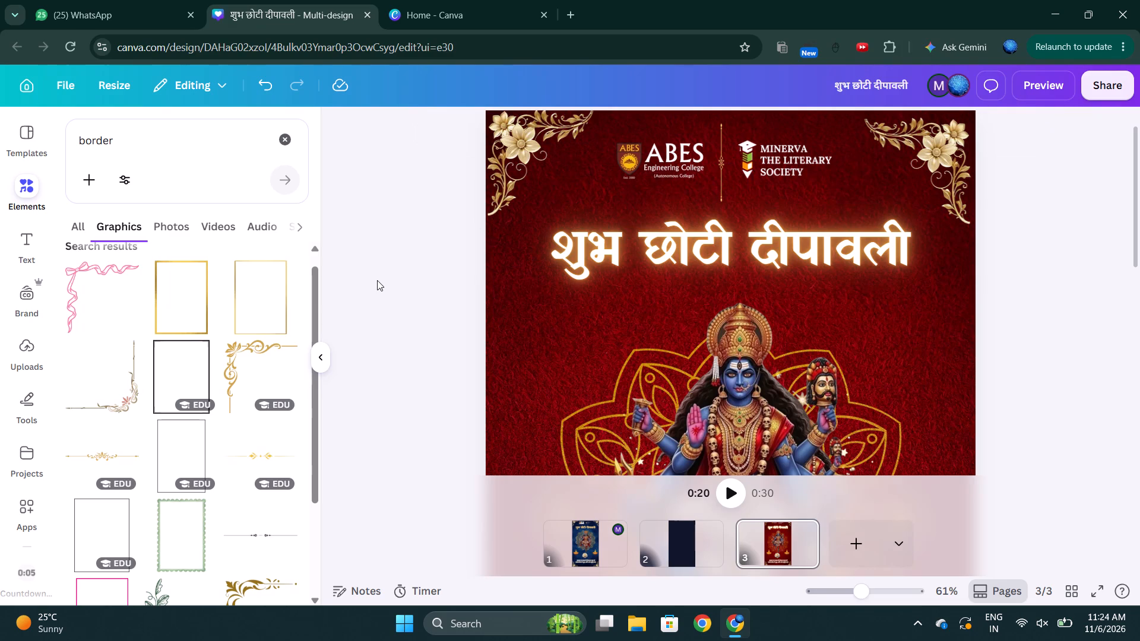
scroll(421, 261, "up", 1)
left_click(545, 183)
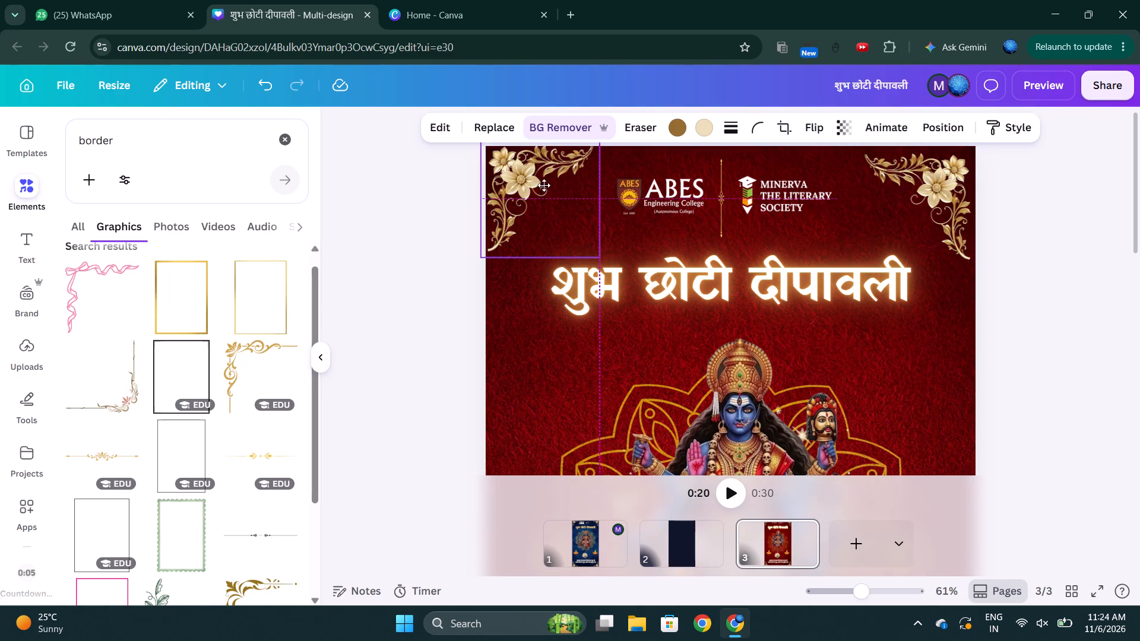
scroll(544, 185, "up", 1)
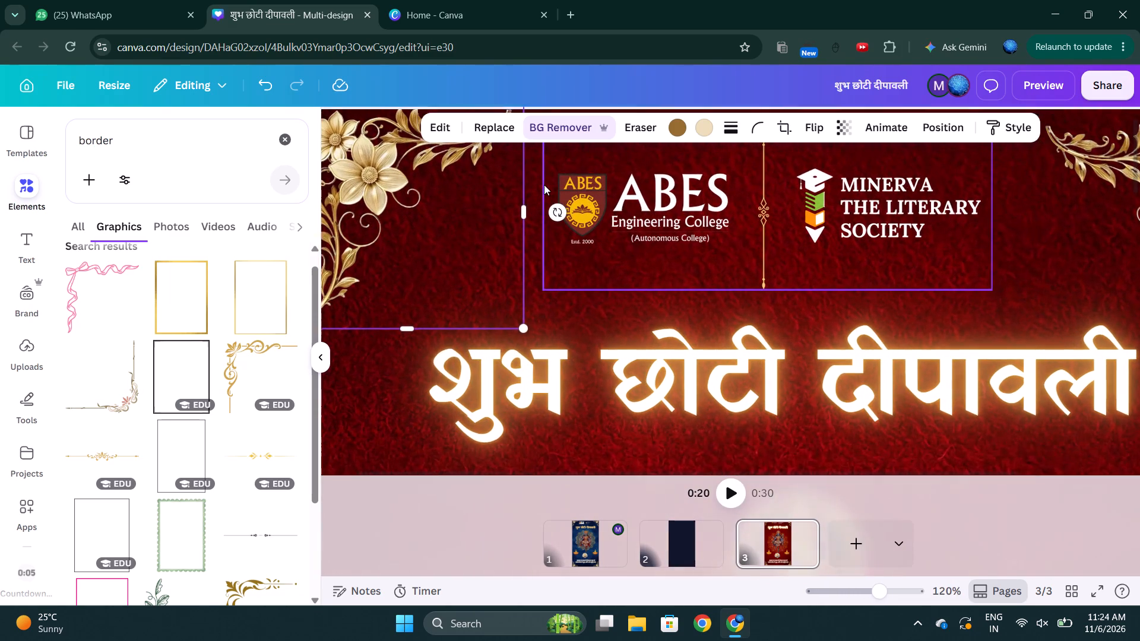
scroll(544, 185, "up", 1)
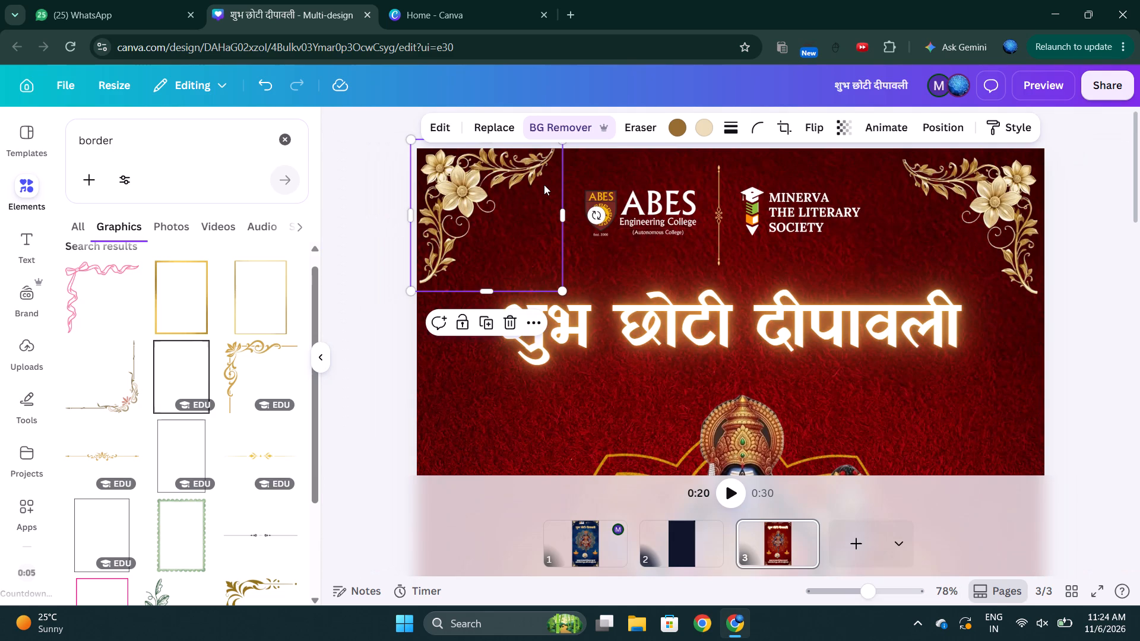
left_click(411, 290)
left_click_drag(564, 291, 552, 293)
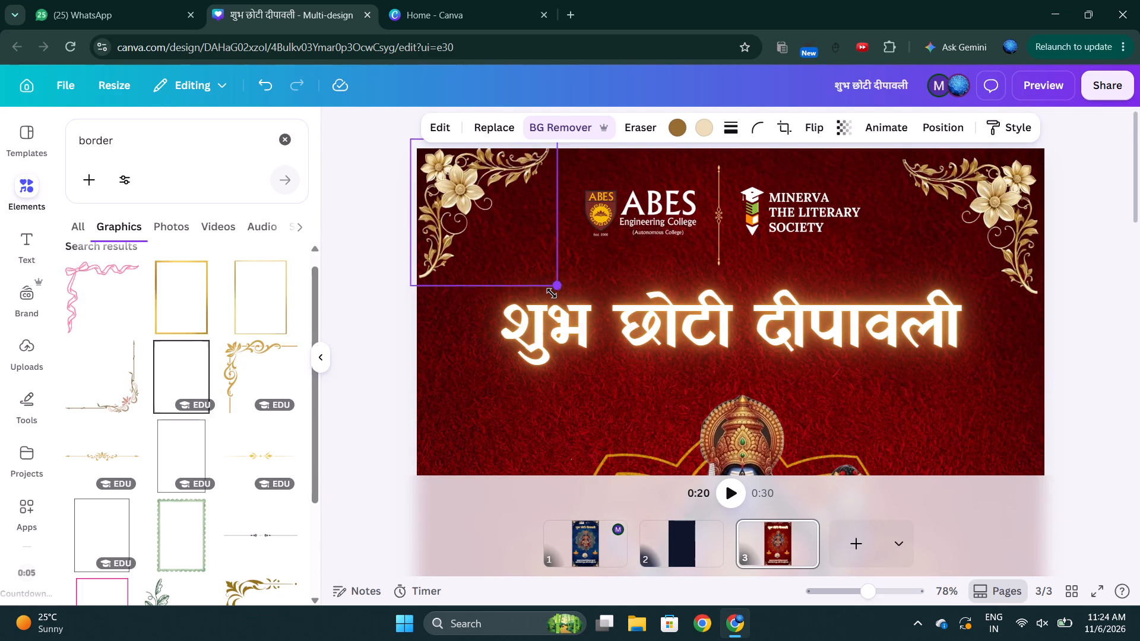
left_click_drag(552, 293, 536, 293)
left_click(521, 226)
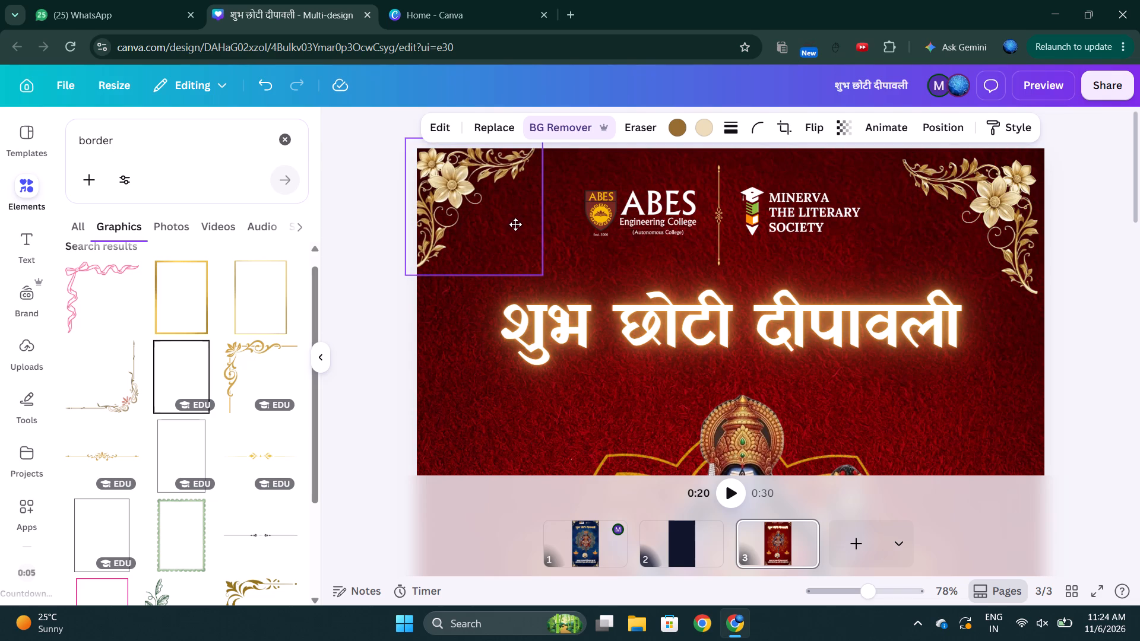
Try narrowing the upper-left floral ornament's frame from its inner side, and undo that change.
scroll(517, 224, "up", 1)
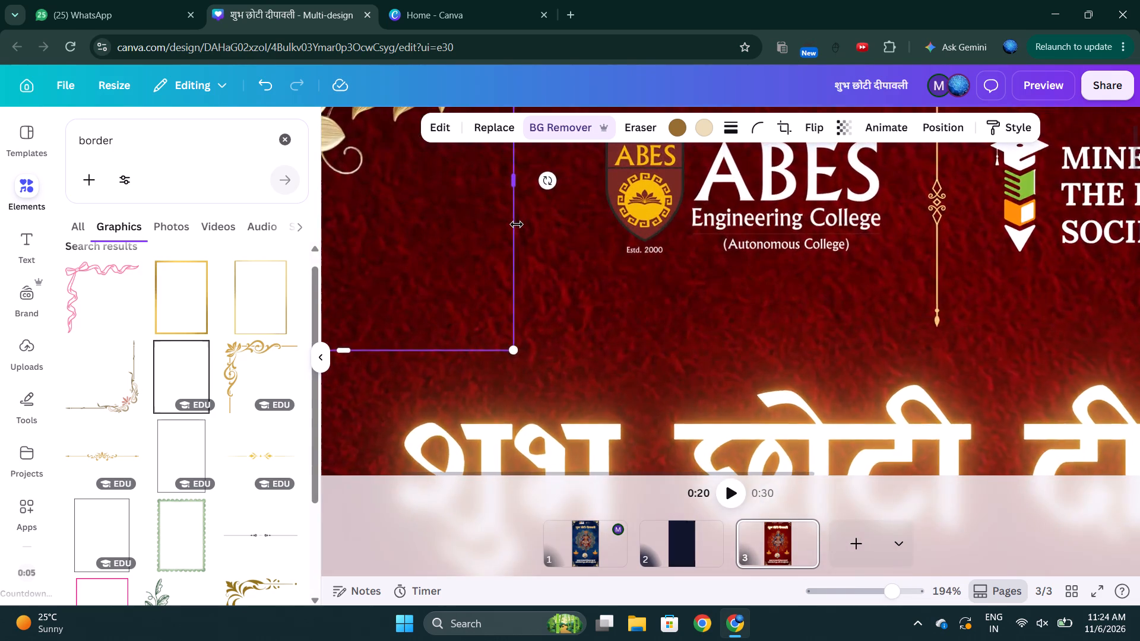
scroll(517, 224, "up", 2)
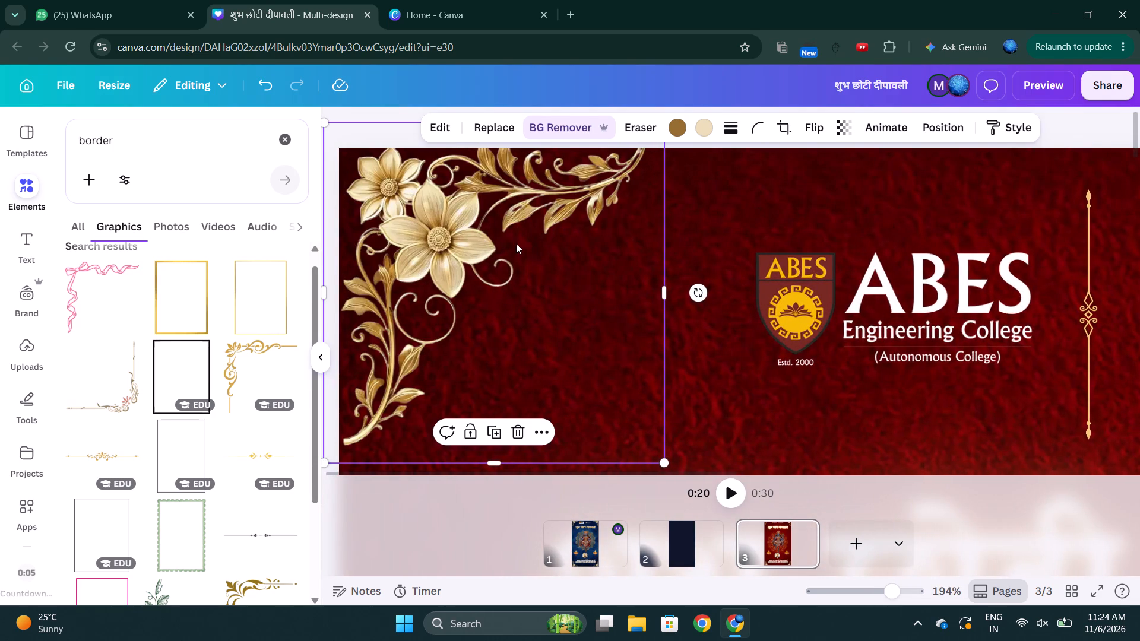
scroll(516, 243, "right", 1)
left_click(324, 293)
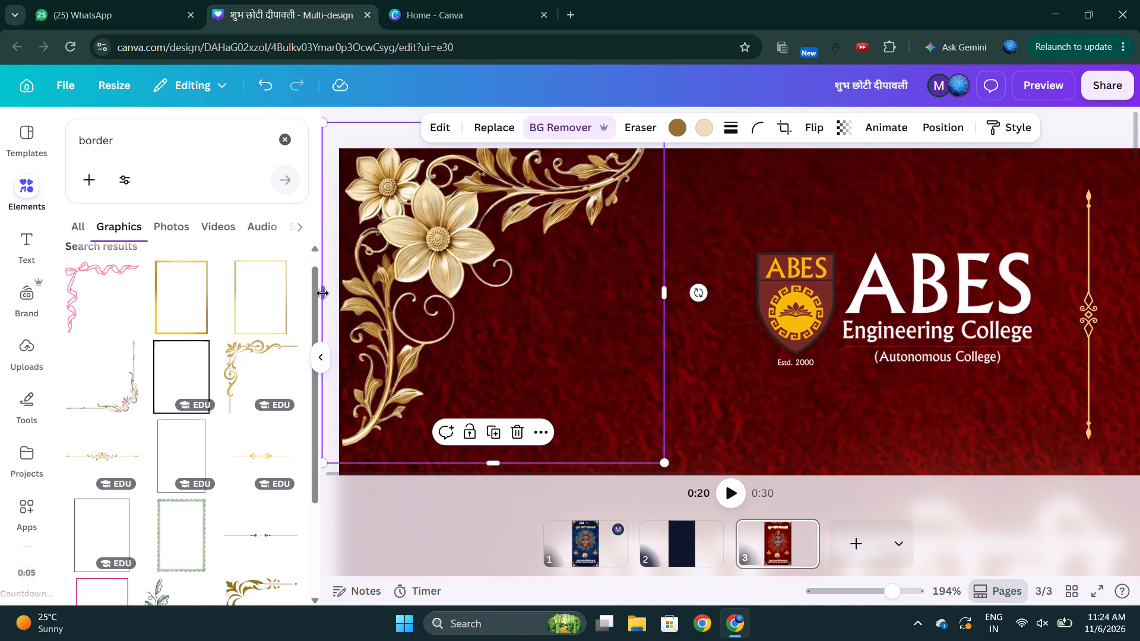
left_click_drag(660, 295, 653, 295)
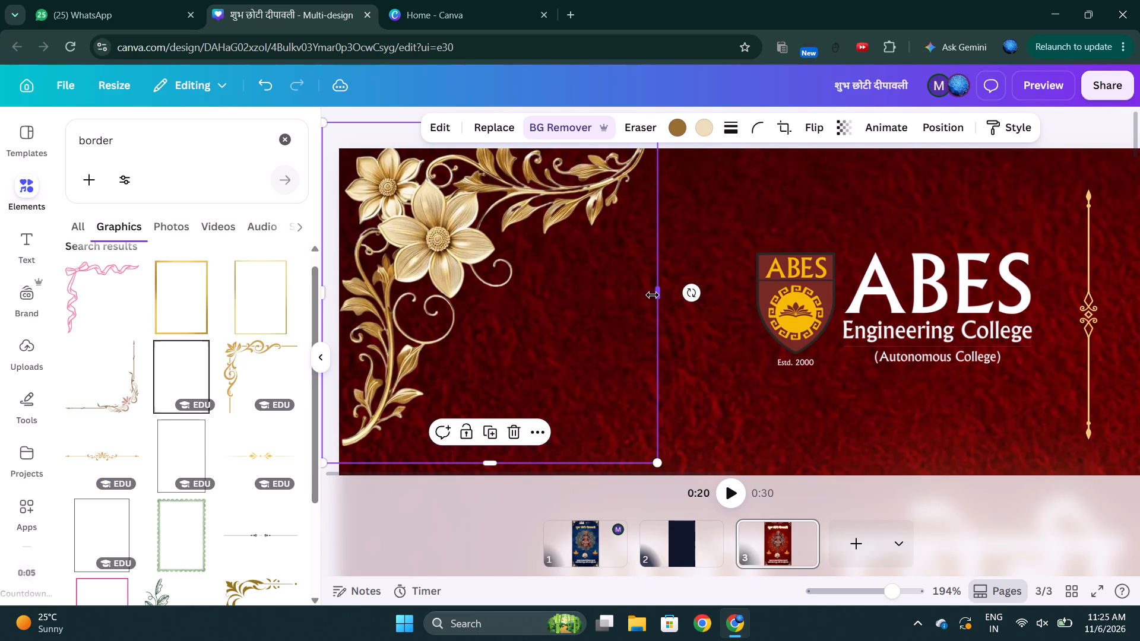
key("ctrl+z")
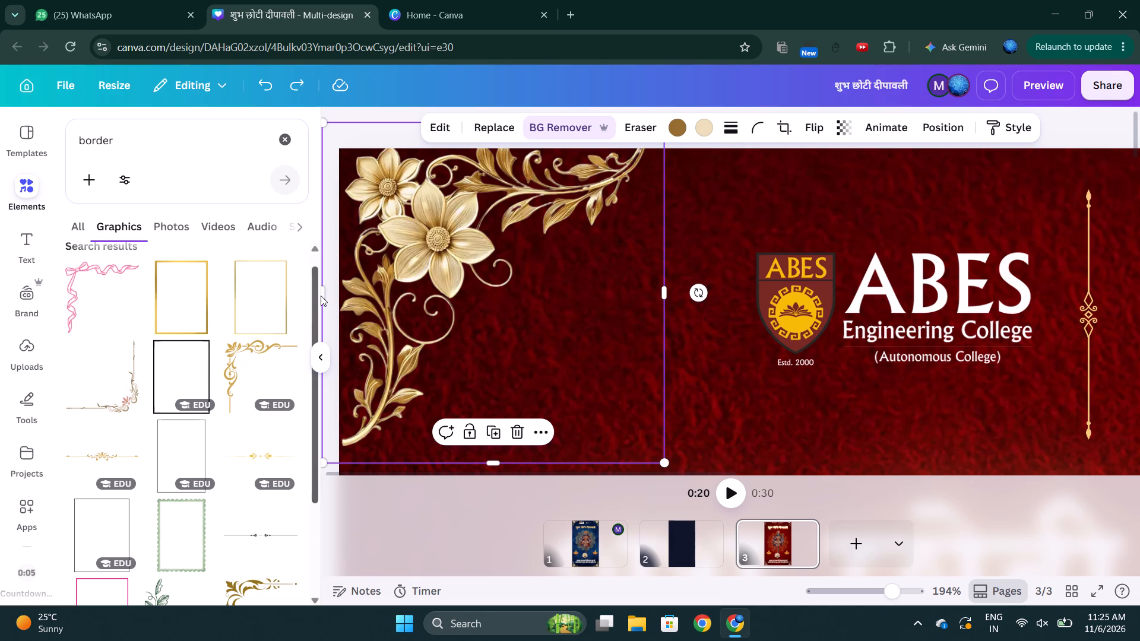
Scale the upper-left floral ornament down slightly more, keeping it against the page corner.
left_click_drag(666, 463, 665, 463)
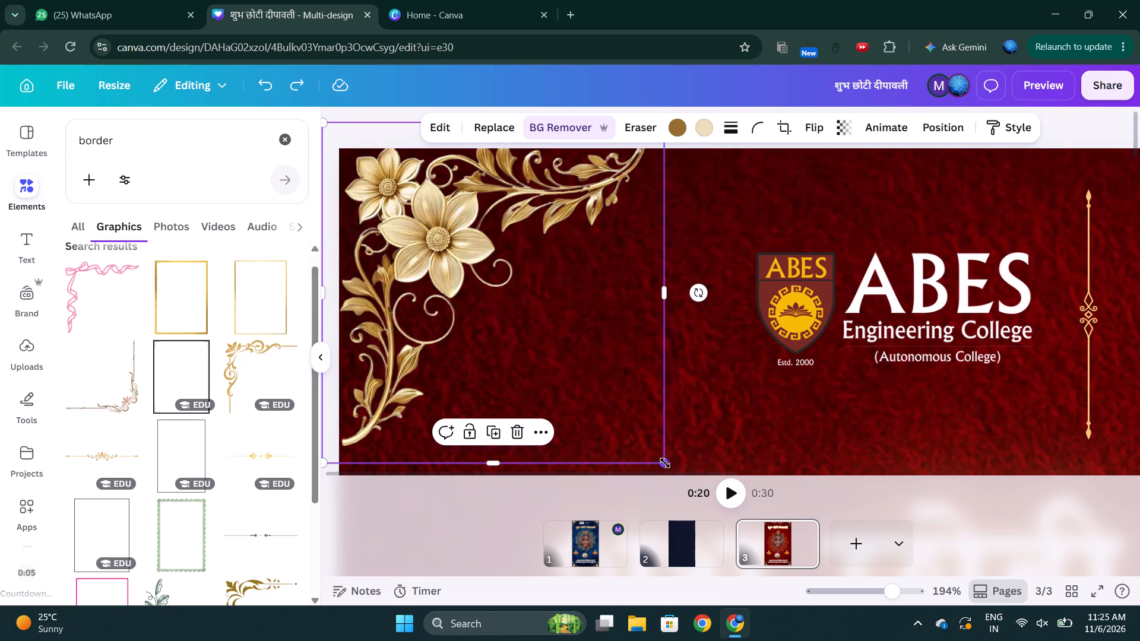
left_click_drag(665, 463, 652, 462)
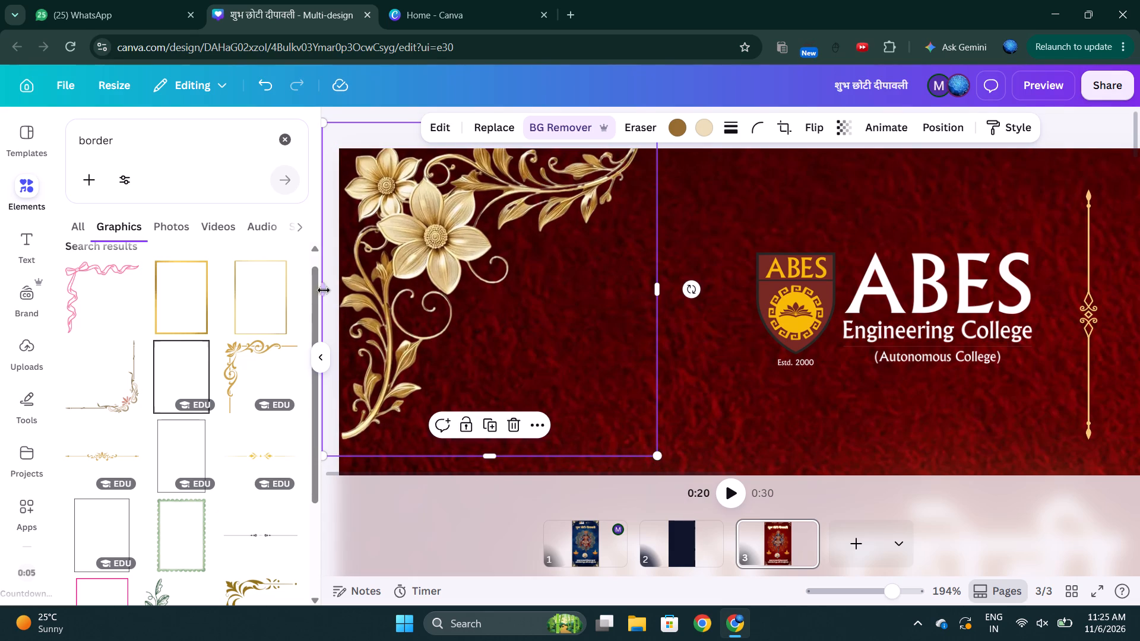
left_click(324, 290)
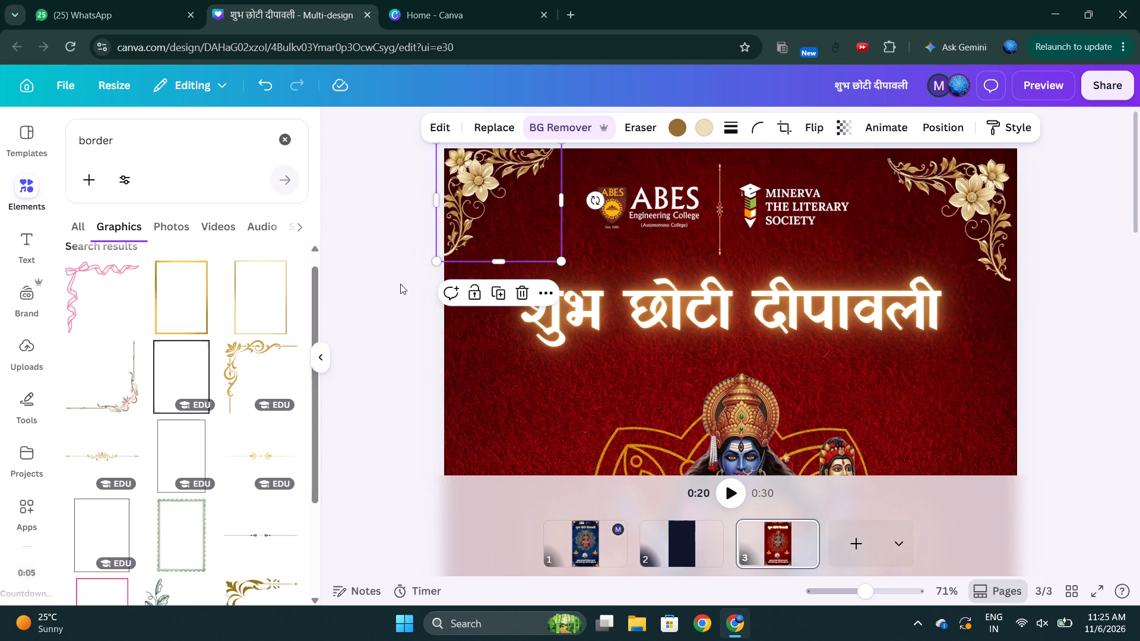
left_click(400, 284)
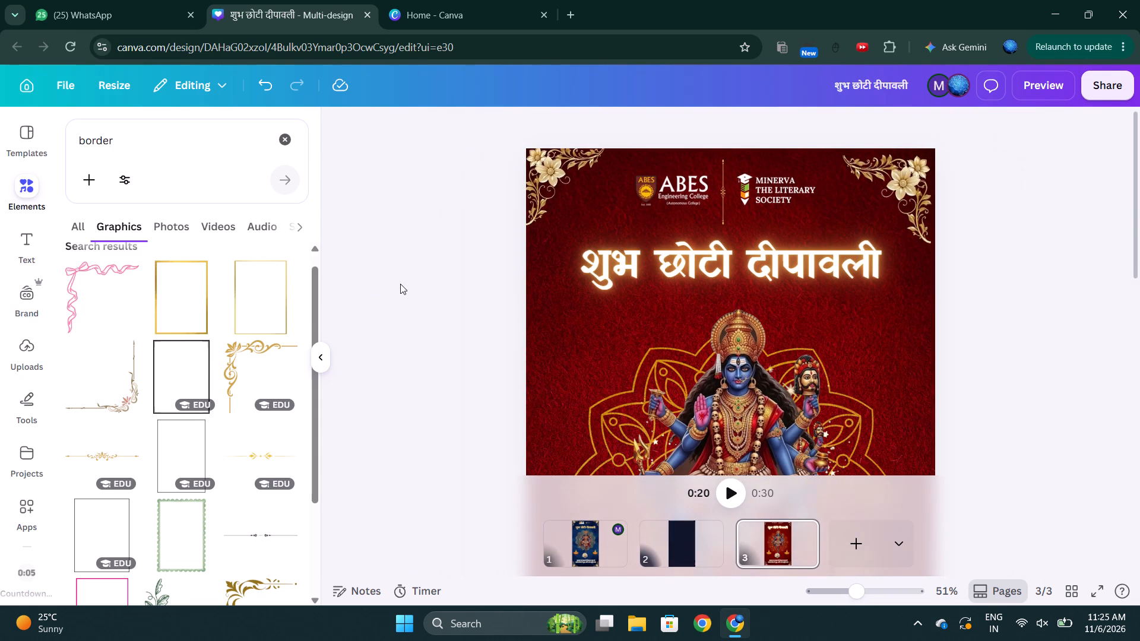
Undo a first adjustment of the upper-left floral ornament and enlarge it slightly from its inner corner.
scroll(400, 284, "down", 3)
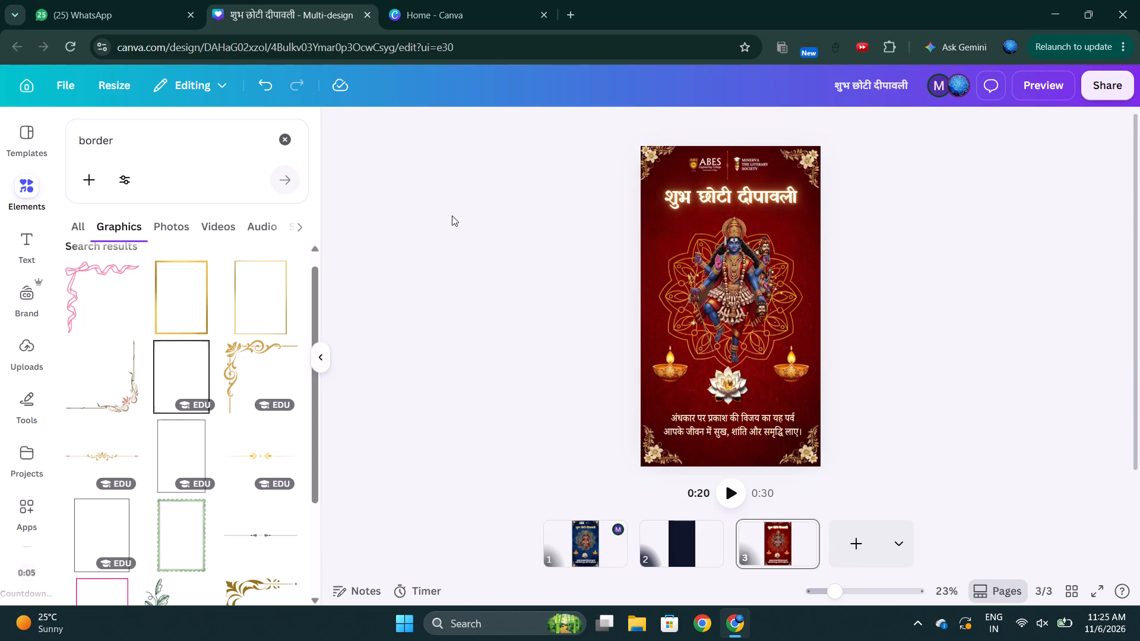
scroll(435, 240, "up", 3)
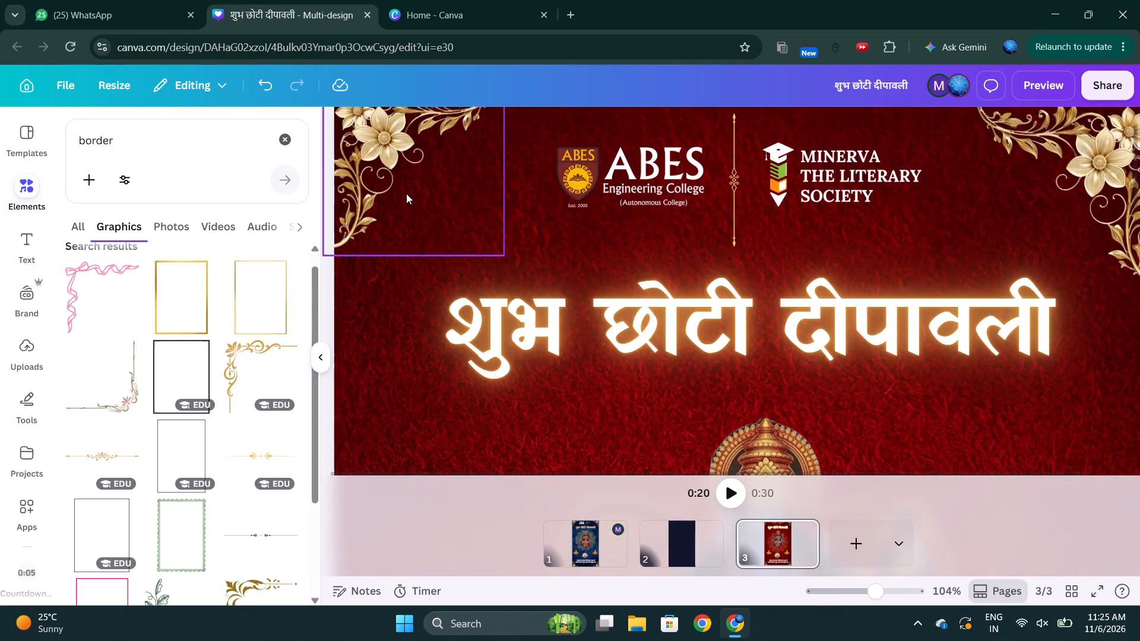
left_click_drag(401, 179, 497, 261)
key("ctrl+z")
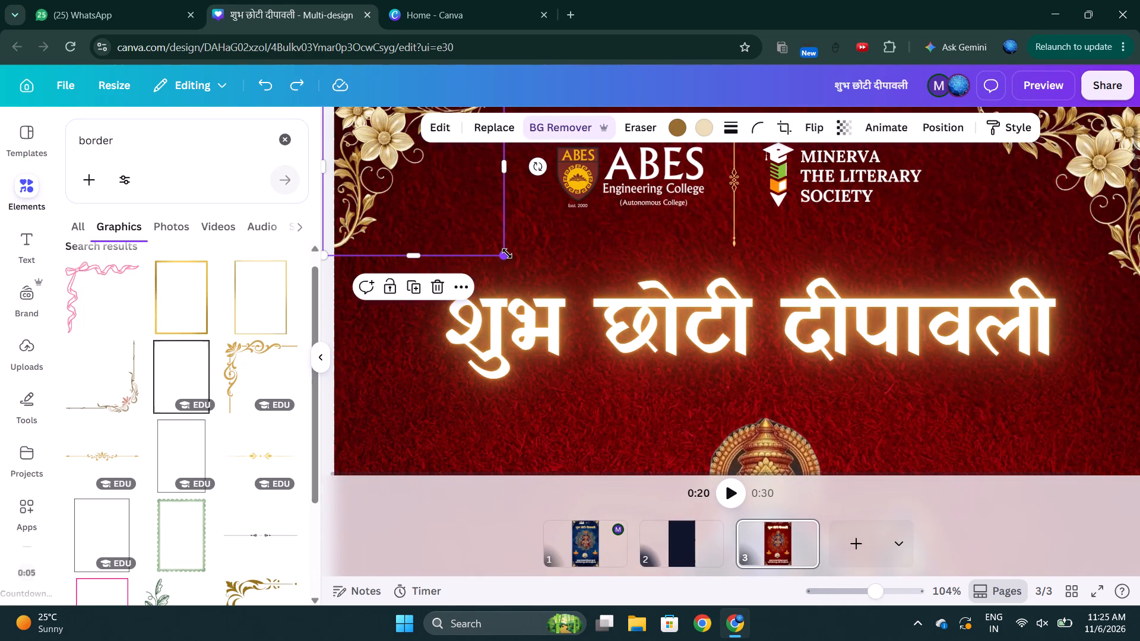
left_click_drag(507, 253, 517, 267)
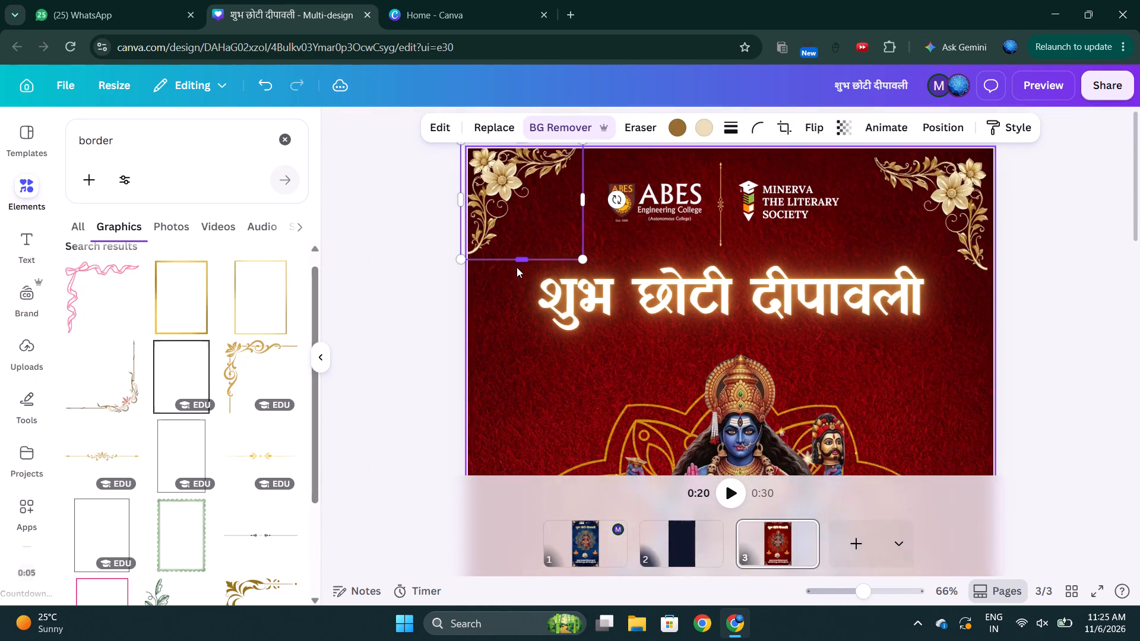
left_click(414, 236)
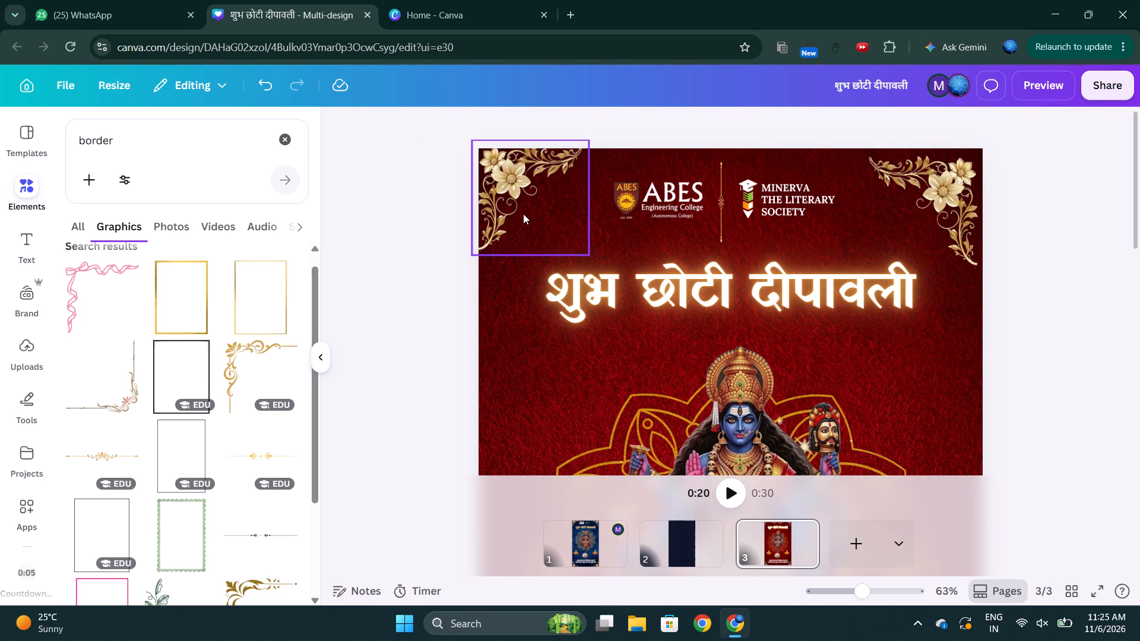
Replace the maroon page's lower-left floral ornament with a copy of the resized upper-left one.
left_click(523, 214)
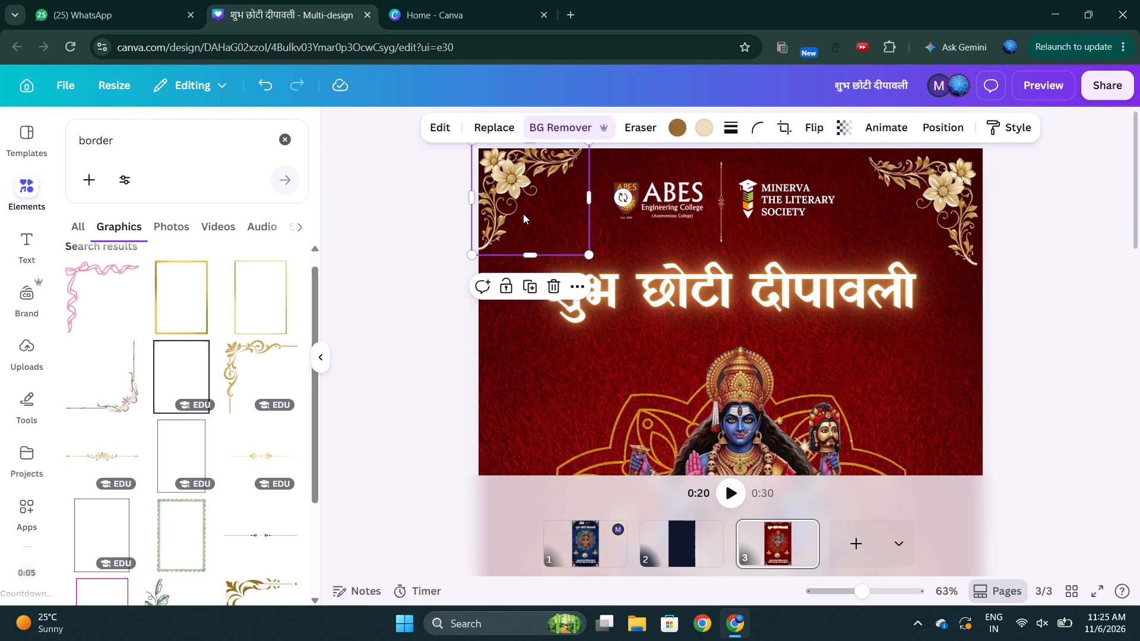
key("ctrl+c")
scroll(952, 210, "down", 5)
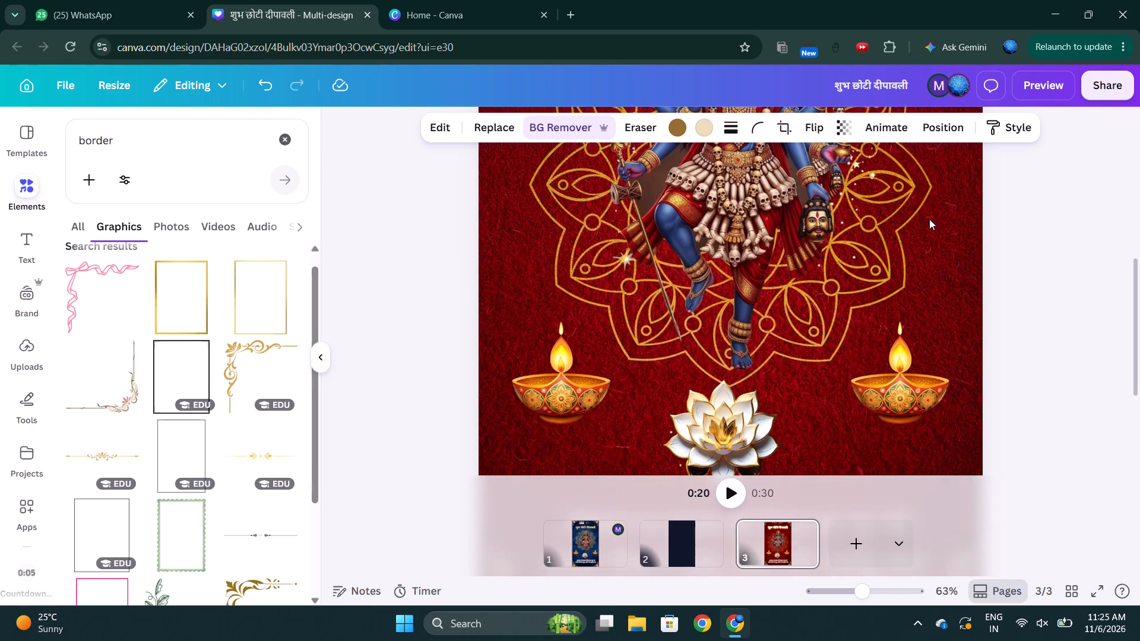
scroll(649, 387, "down", 2)
left_click(522, 424)
key("BackSpace")
key("ctrl+v")
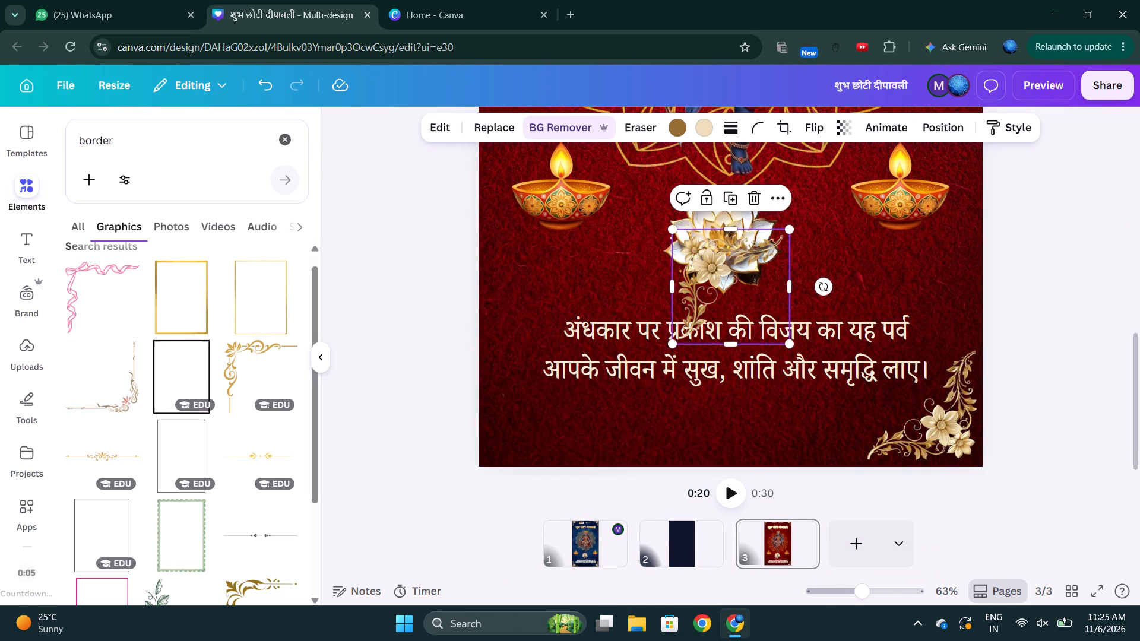
left_click_drag(758, 267, 640, 330)
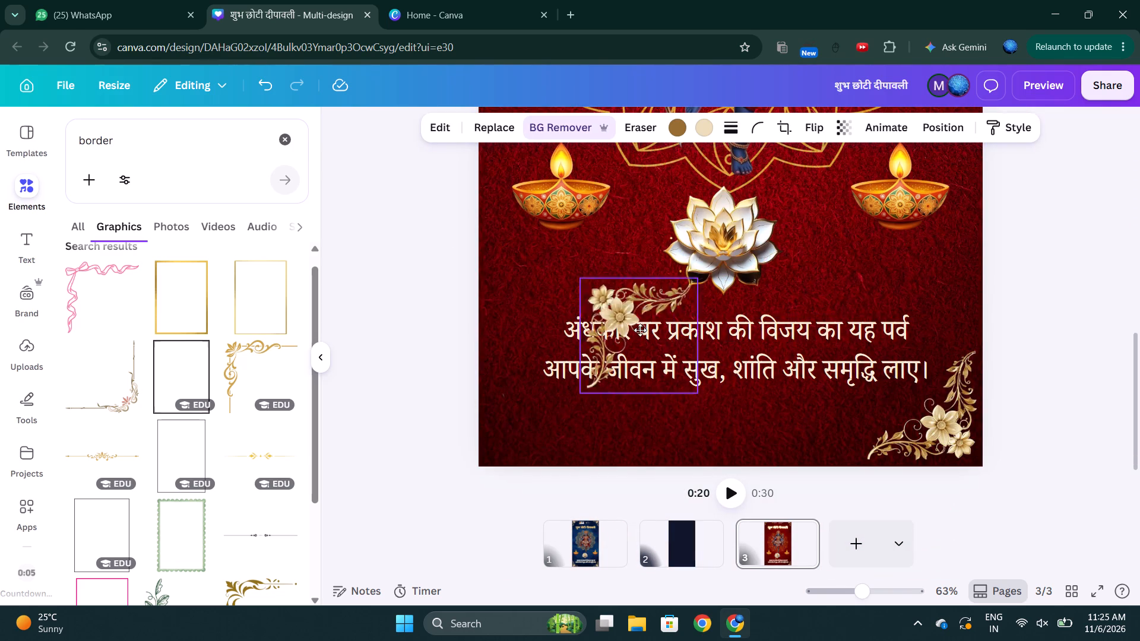
left_click_drag(640, 330, 564, 395)
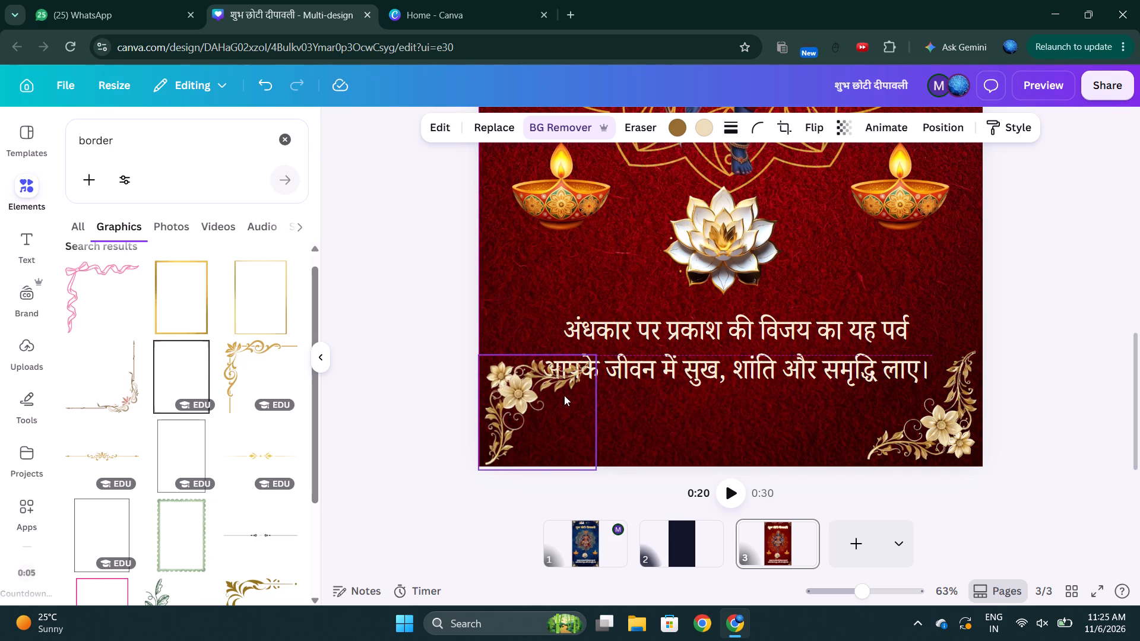
Rotate the lower-left floral ornament so its flowers face the page corner, and position it snugly against that corner.
left_click_drag(629, 417, 402, 512)
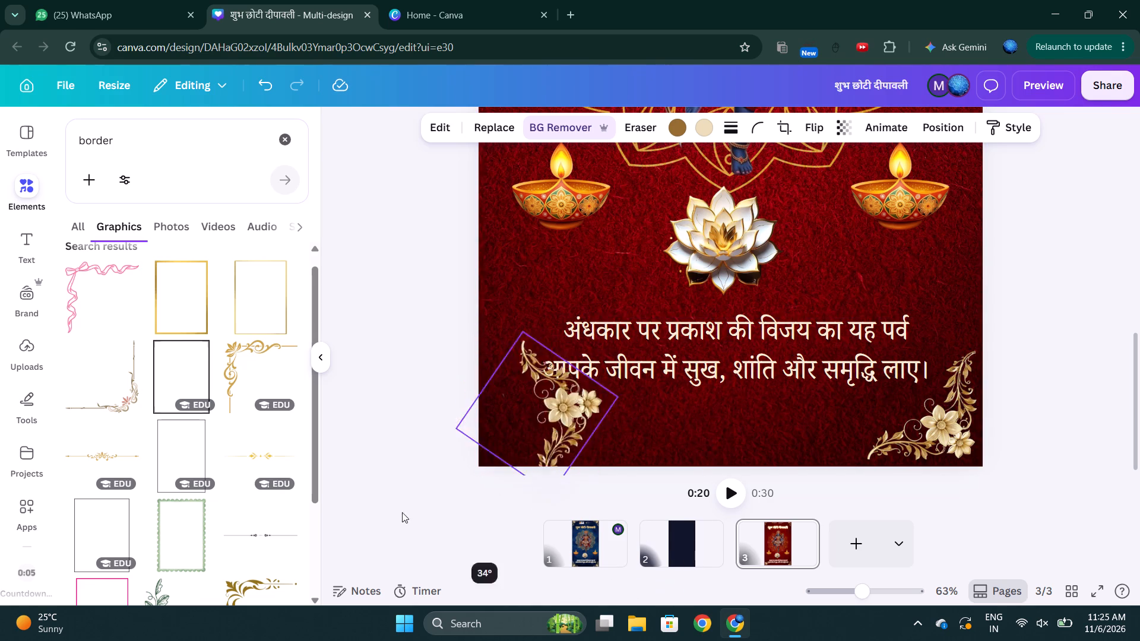
left_click_drag(402, 512, 553, 193)
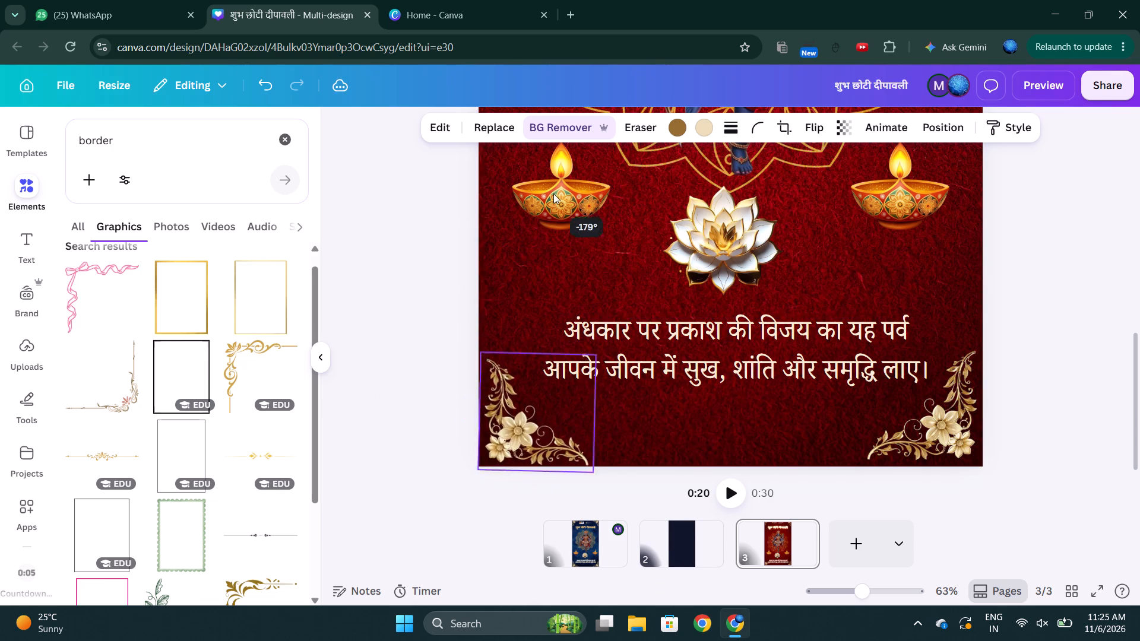
left_click_drag(553, 193, 541, 199)
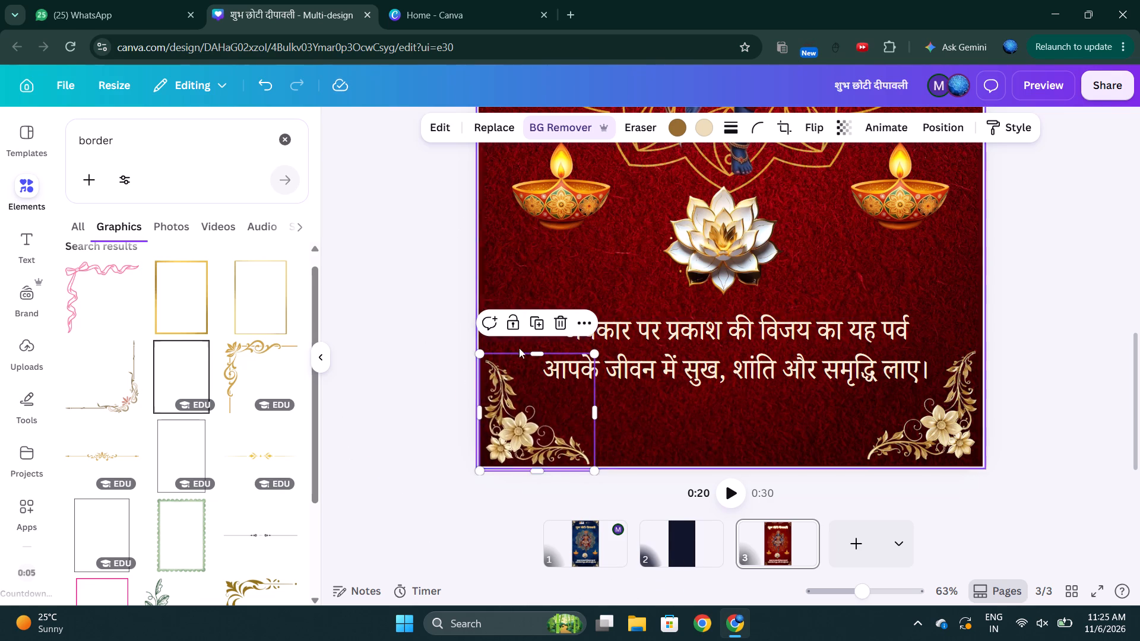
left_click_drag(540, 431, 530, 433)
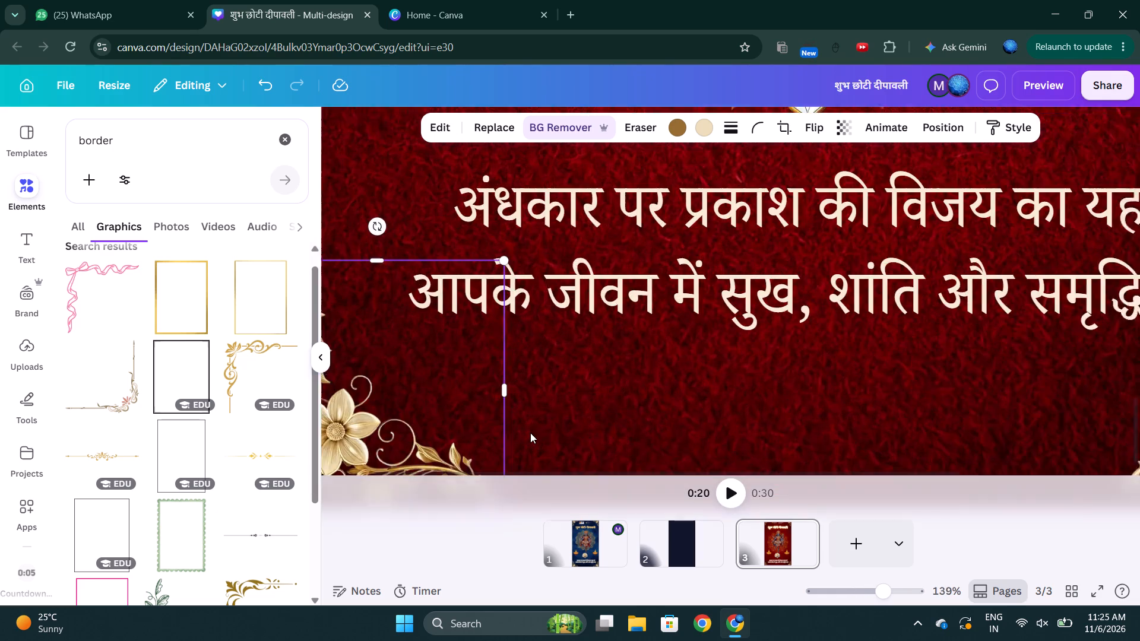
scroll(530, 433, "right", 4)
scroll(509, 401, "down", 3)
left_click(512, 348)
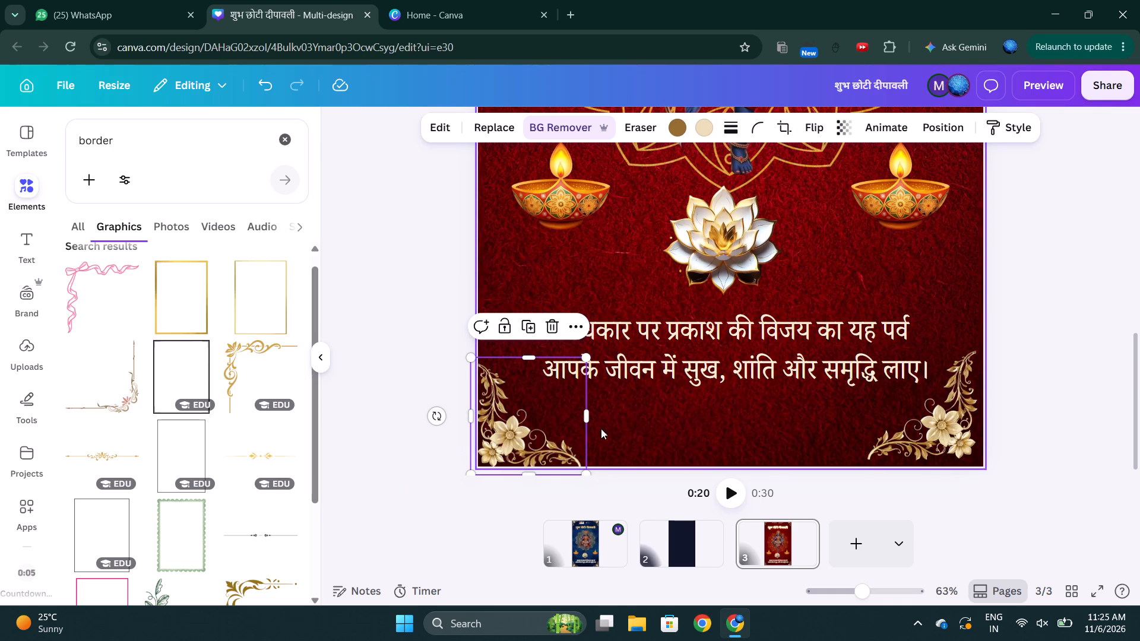
Replace the lower-right floral ornament with a horizontally flipped copy of the lower-left one, placed against the page corner.
key("ctrl+c")
key("ctrl+v")
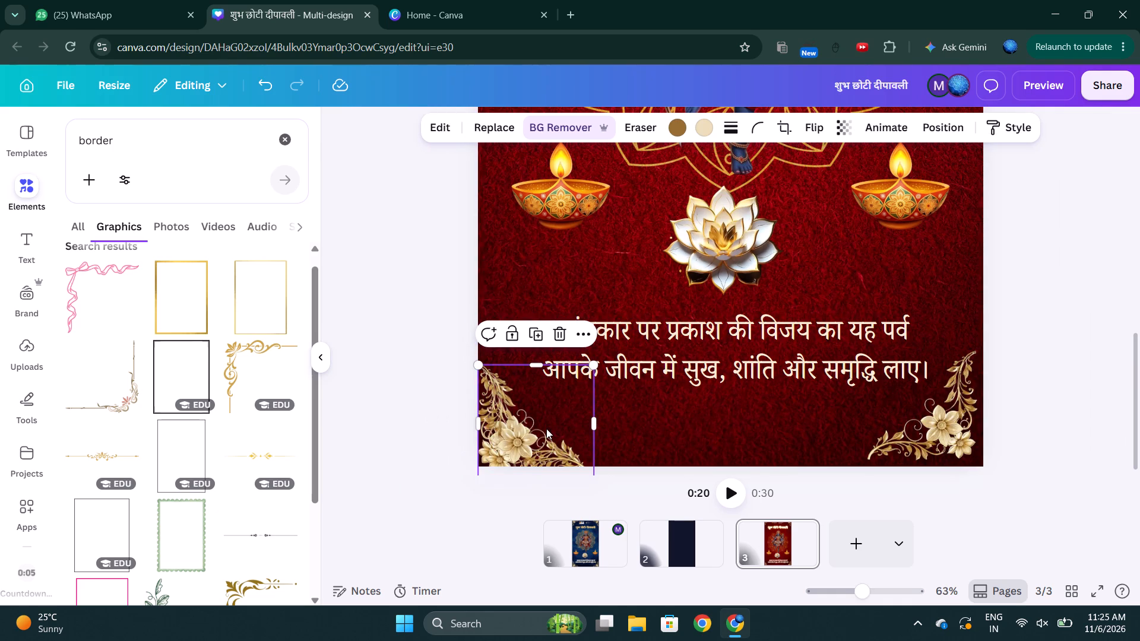
left_click(942, 405)
key("BackSpace")
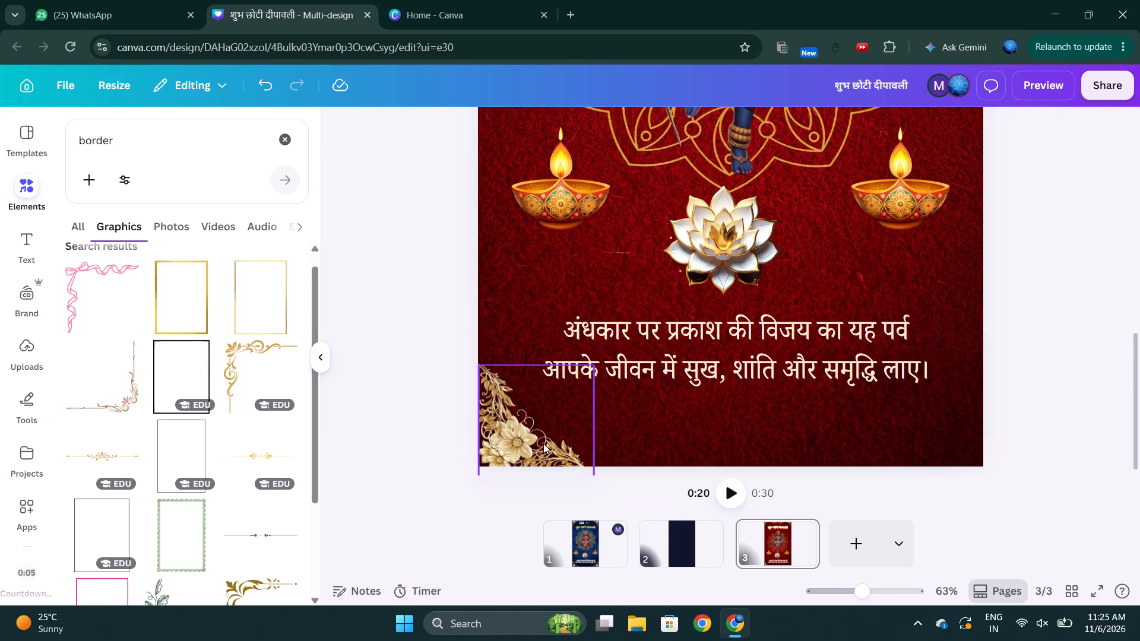
left_click_drag(543, 443, 861, 399)
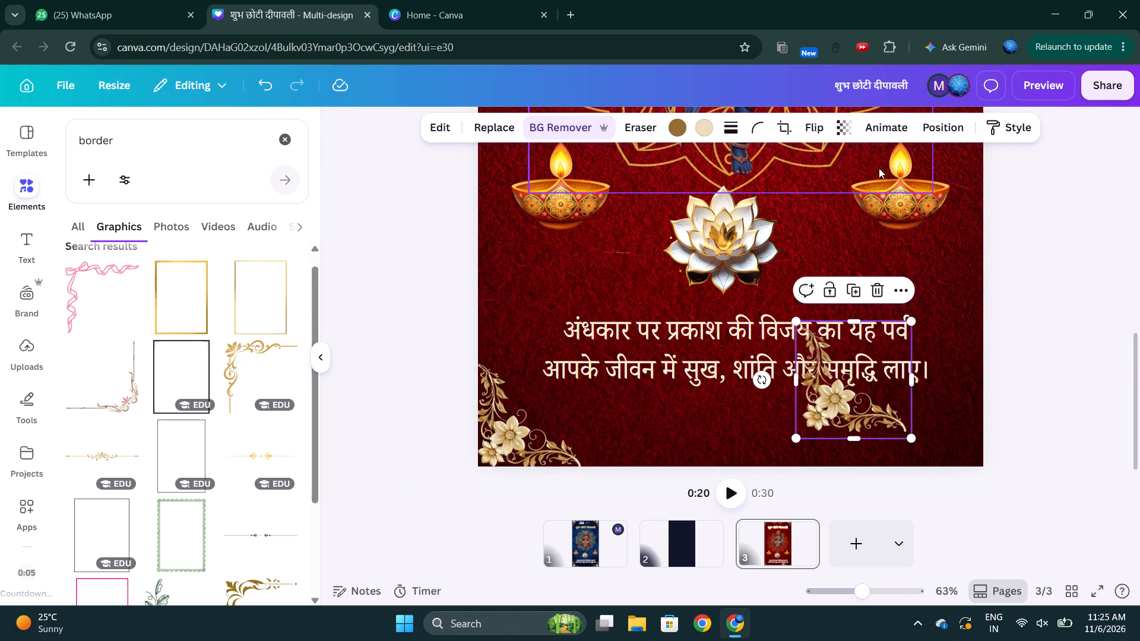
left_click(817, 129)
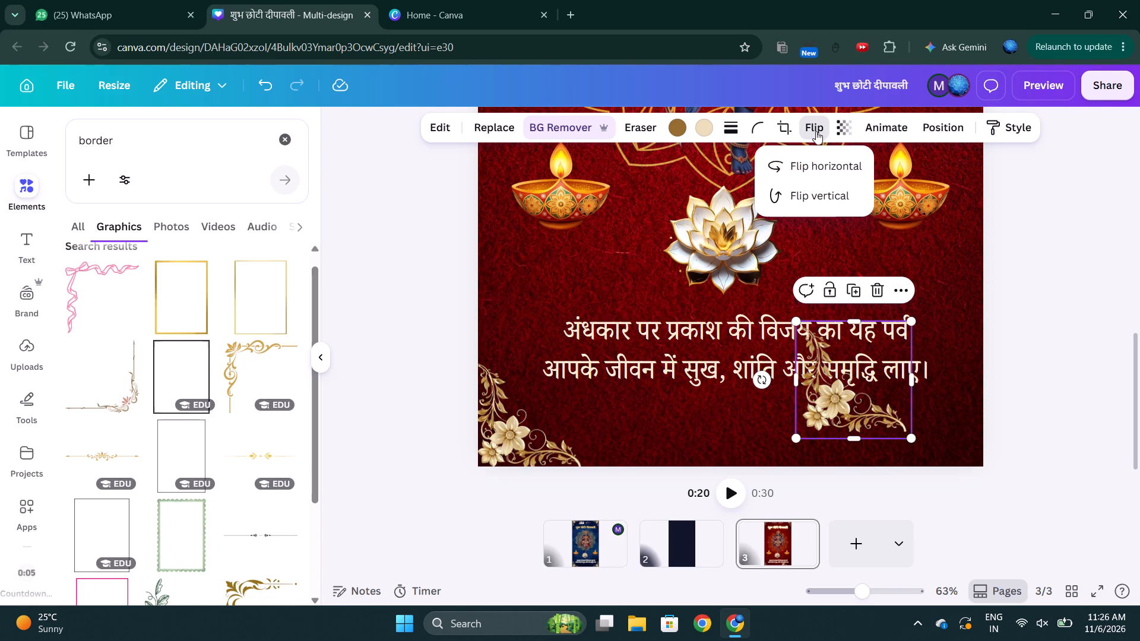
left_click(809, 160)
left_click_drag(864, 370, 949, 401)
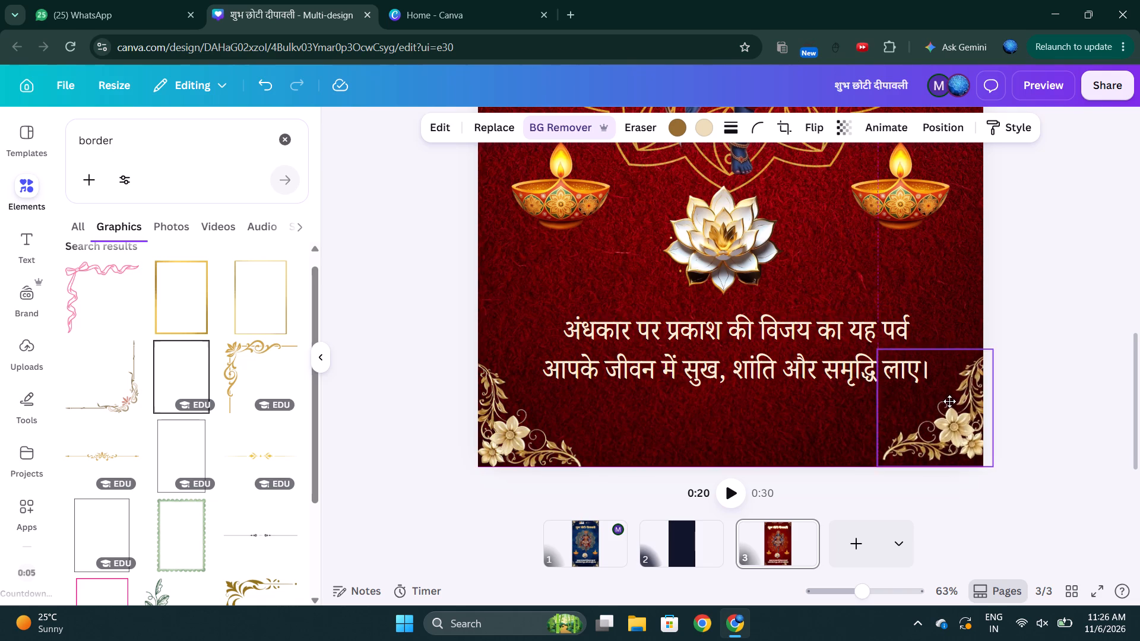
left_click_drag(949, 401, 940, 406)
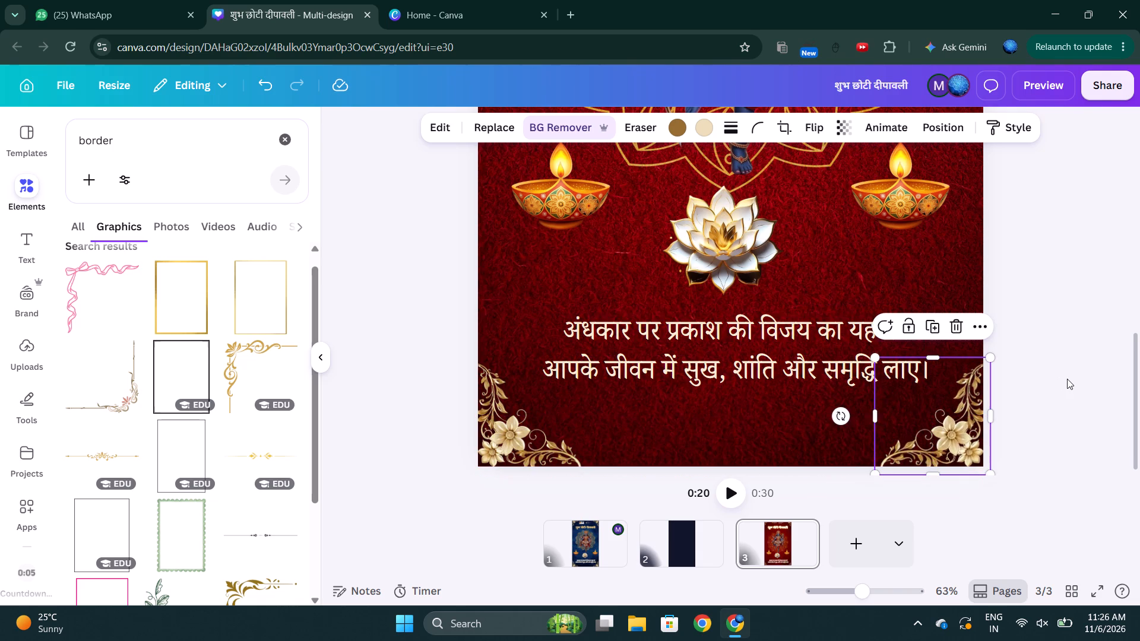
Replace the upper-right floral ornament with a mirrored copy of the upper-left one, placed in the page's upper-right corner.
scroll(1068, 378, "left", 4)
scroll(1068, 378, "down", 3)
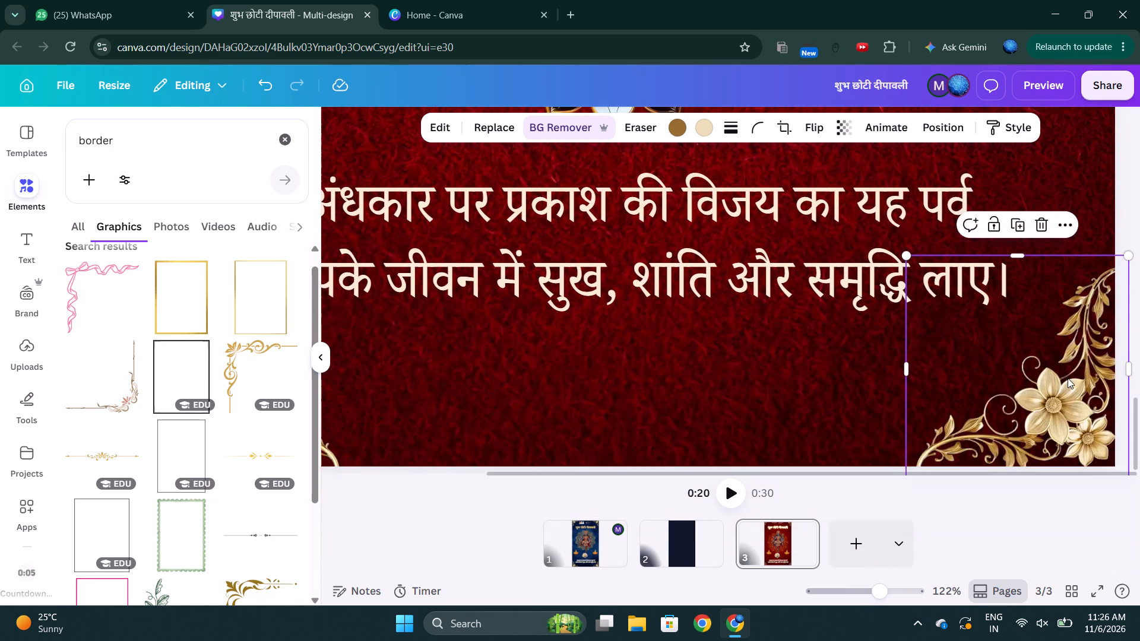
scroll(1068, 378, "up", 6)
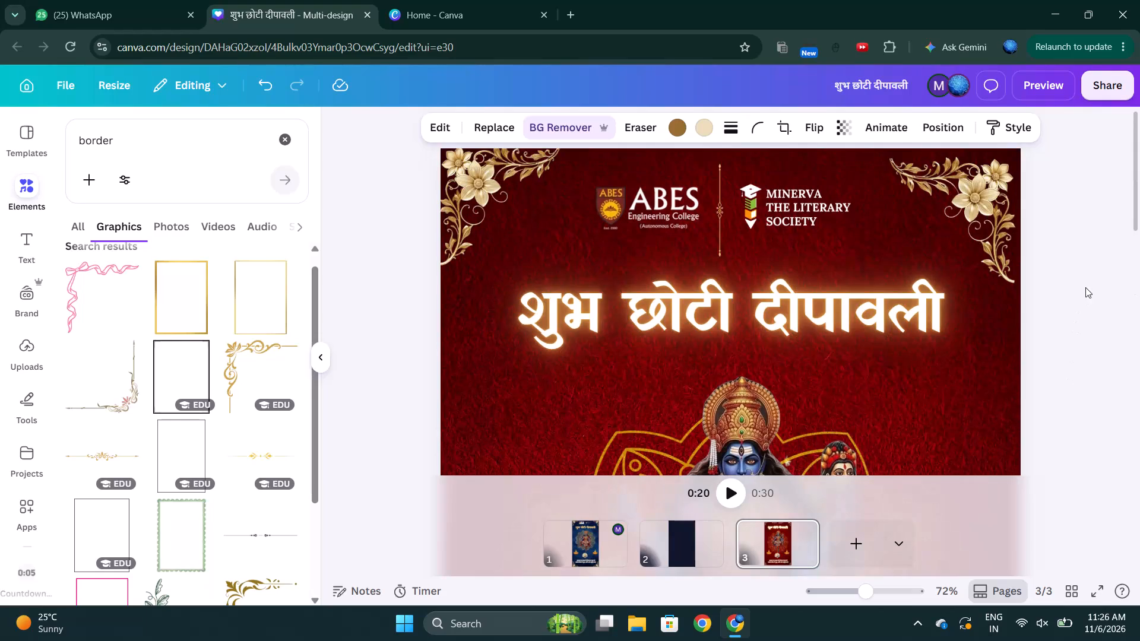
left_click(964, 208)
key("BackSpace")
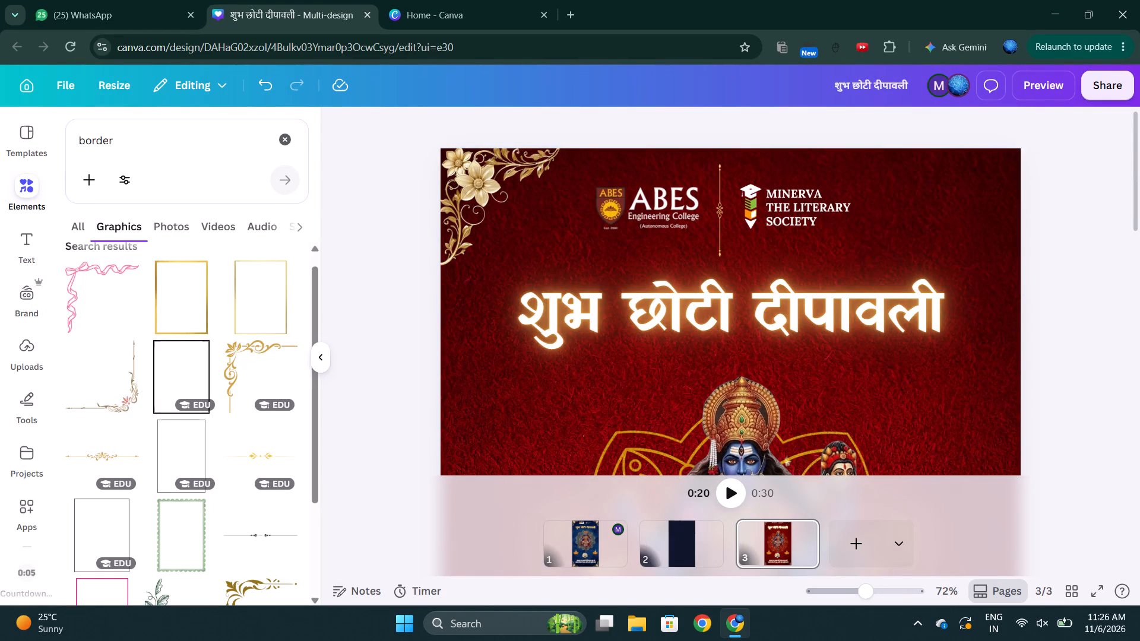
left_click(493, 179)
key("ctrl+c")
key("ctrl+v")
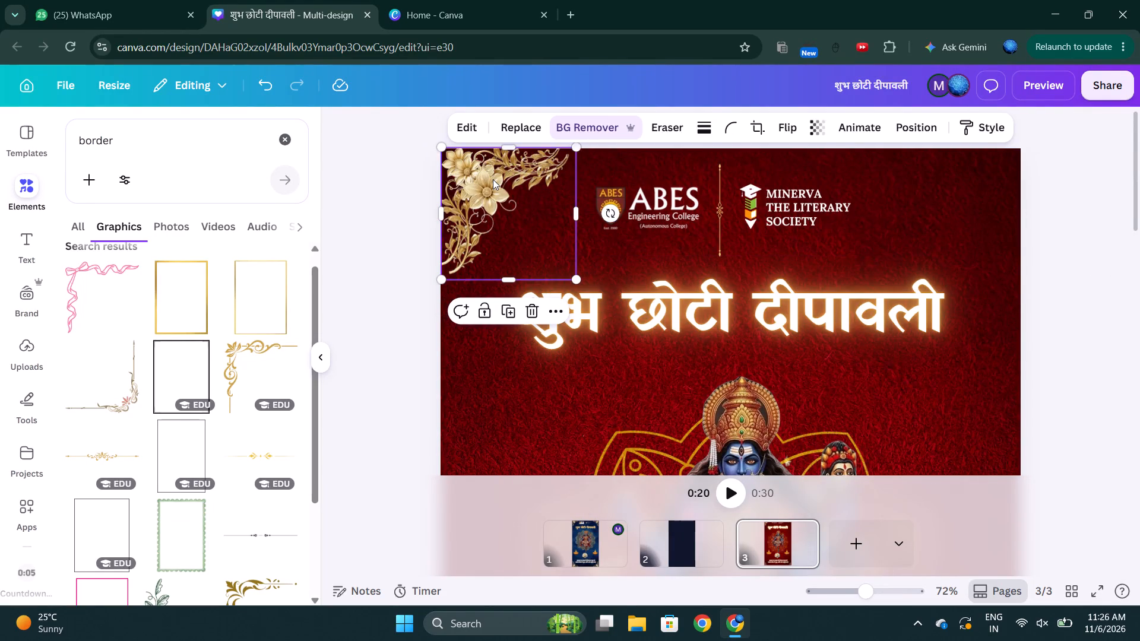
left_click_drag(493, 179, 879, 185)
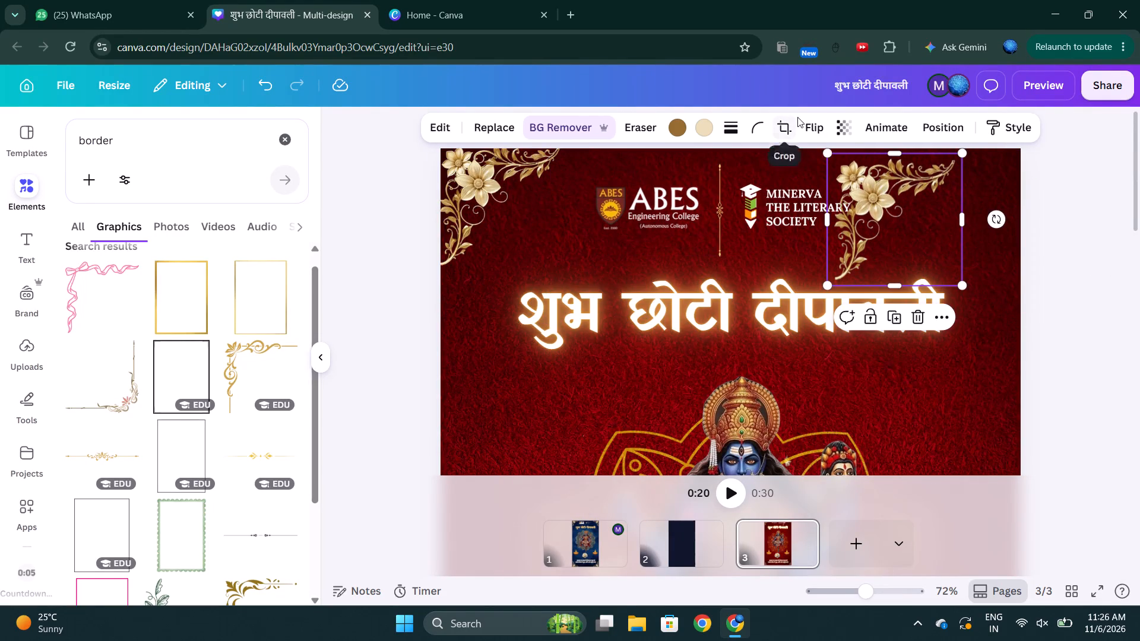
left_click(816, 120)
left_click(787, 164)
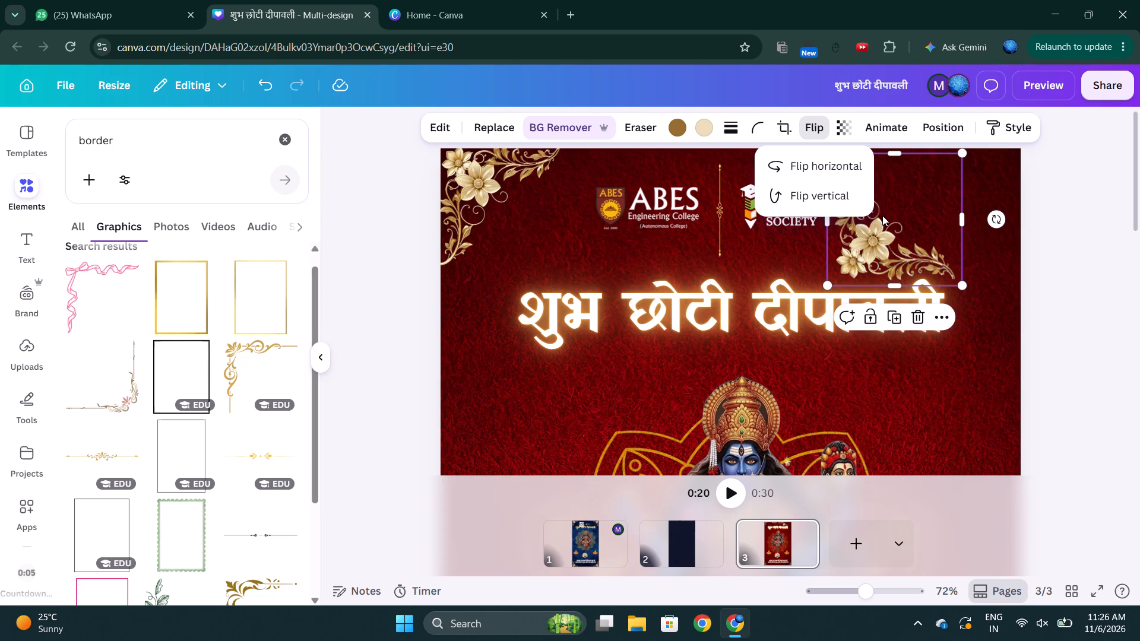
left_click(828, 161)
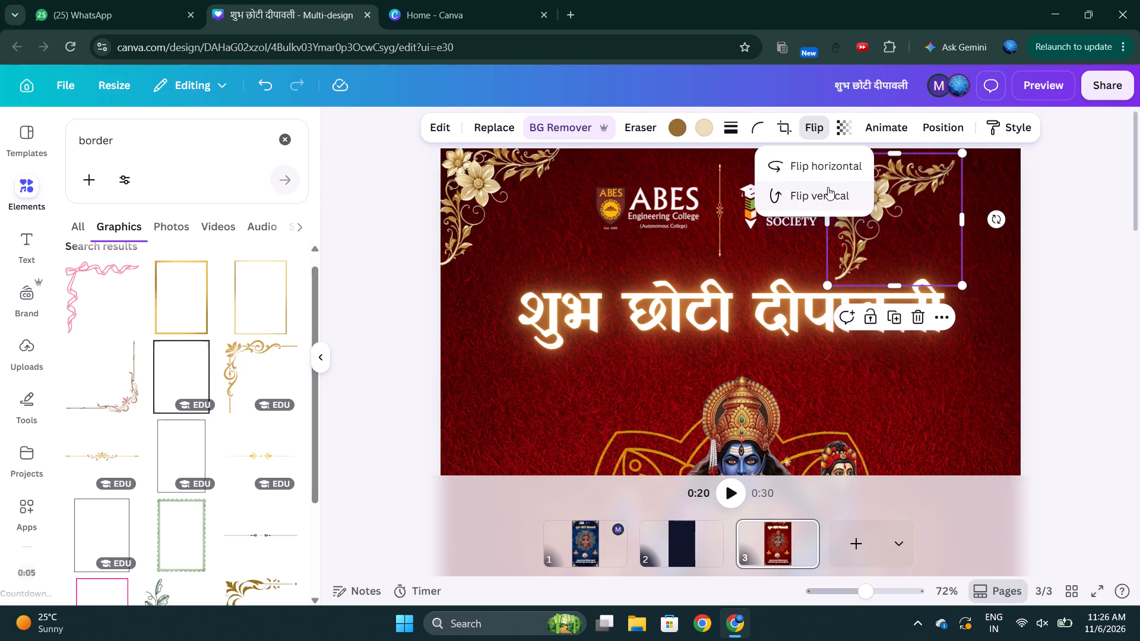
left_click(828, 187)
left_click_drag(884, 203, 938, 202)
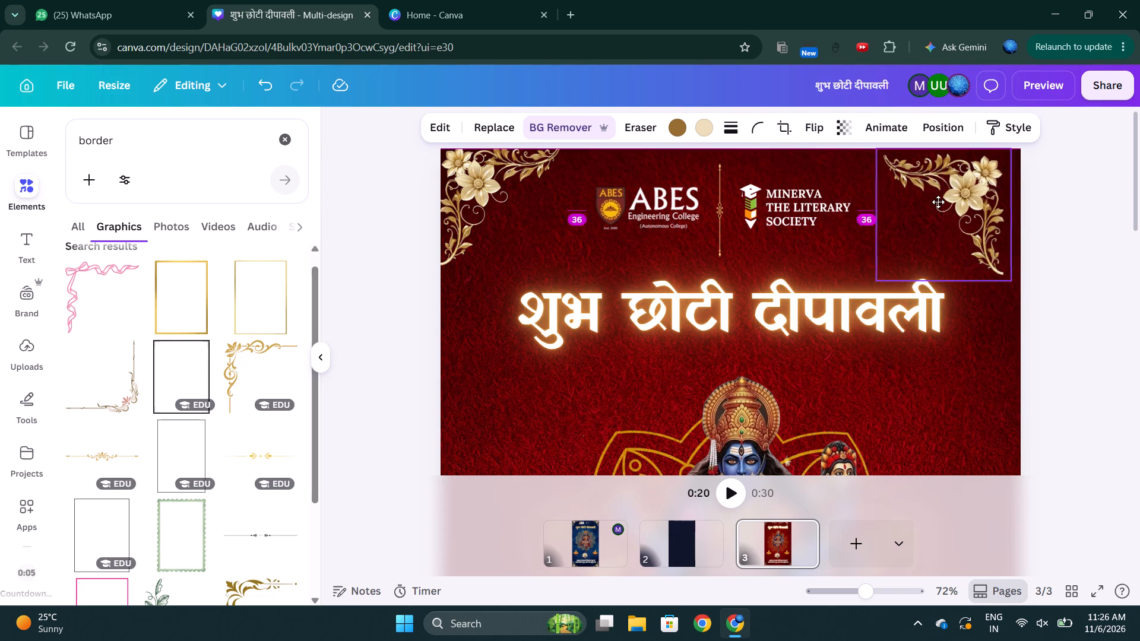
left_click_drag(938, 202, 947, 202)
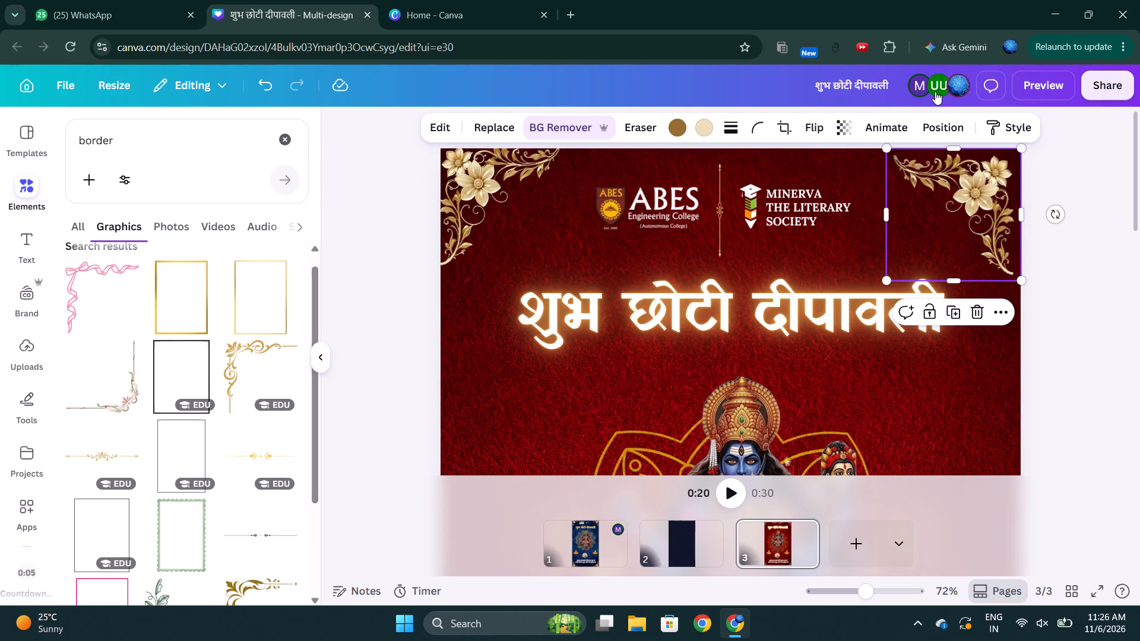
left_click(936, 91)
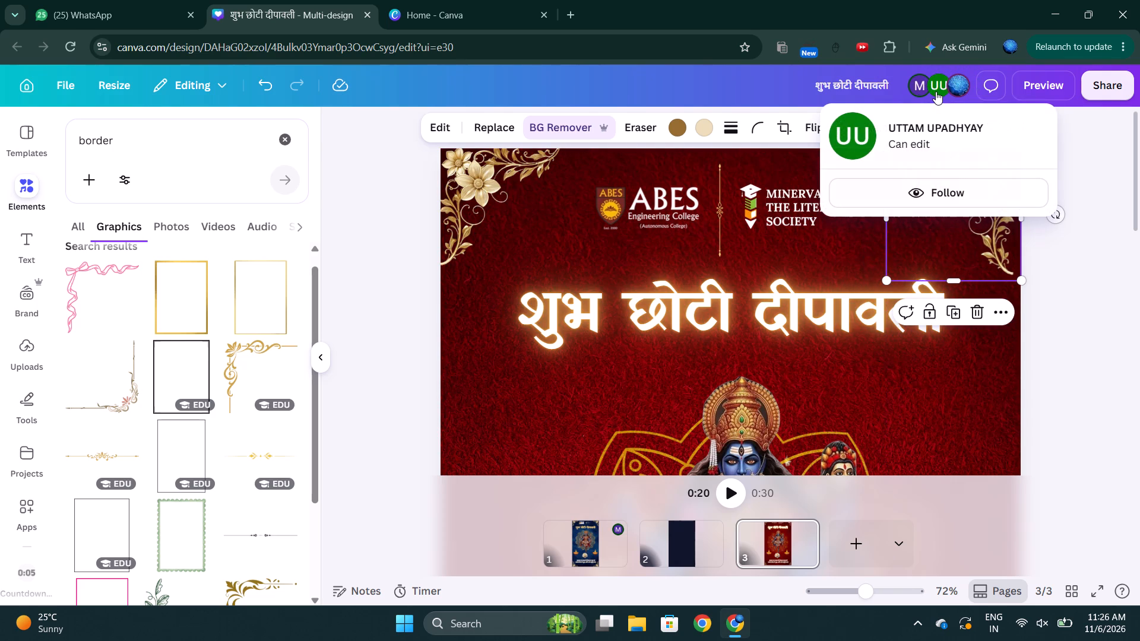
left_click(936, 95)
Shift the upper-right floral ornament slightly outward so it sits tight in the page corner, matching the upper-left one.
left_click_drag(969, 182, 969, 180)
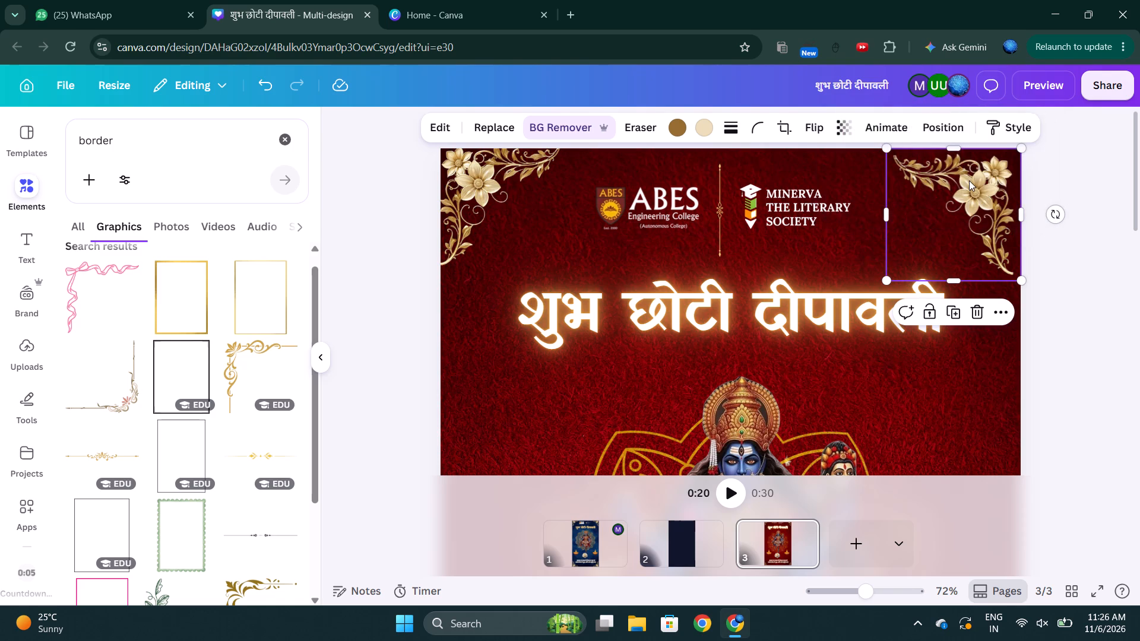
left_click_drag(969, 180, 975, 176)
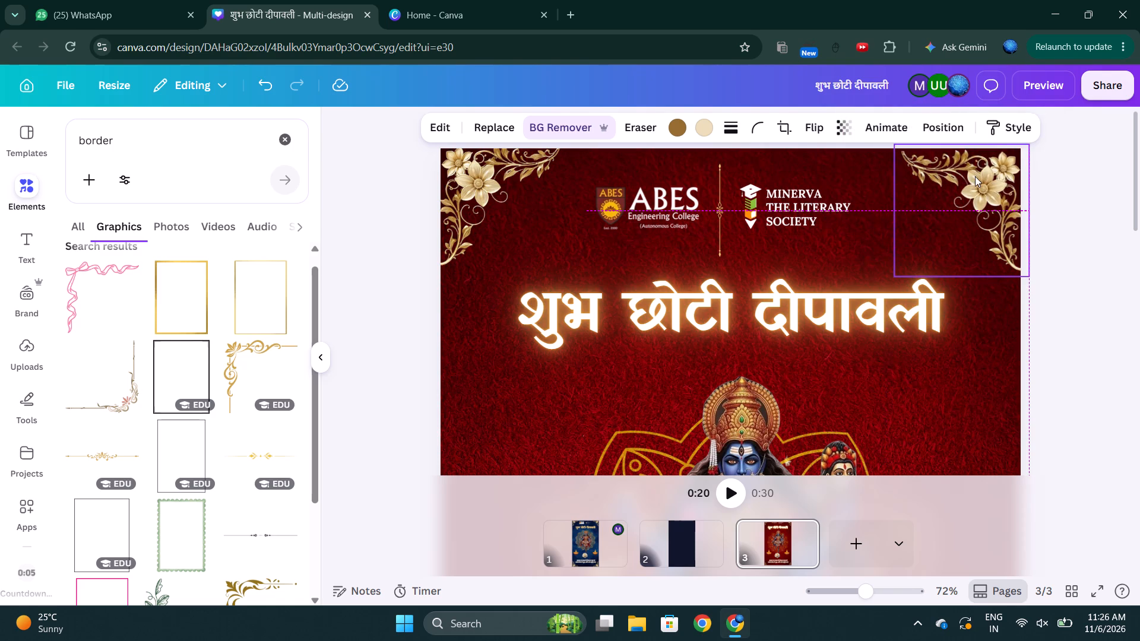
left_click(1045, 173)
left_click_drag(983, 174, 981, 170)
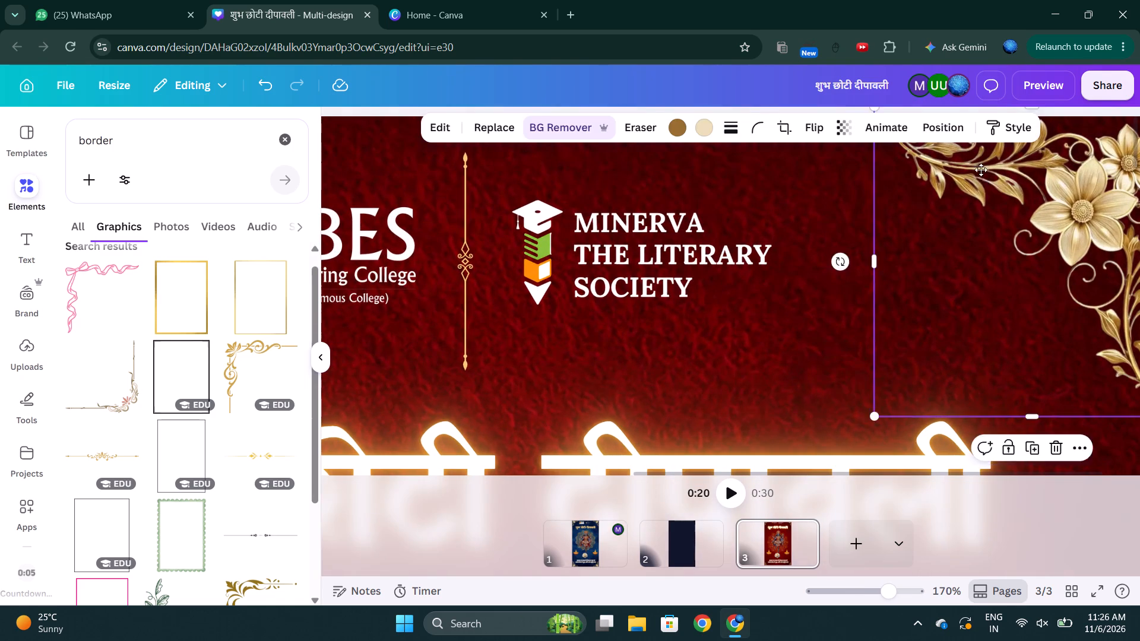
left_click_drag(981, 170, 979, 167)
scroll(1110, 158, "up", 2)
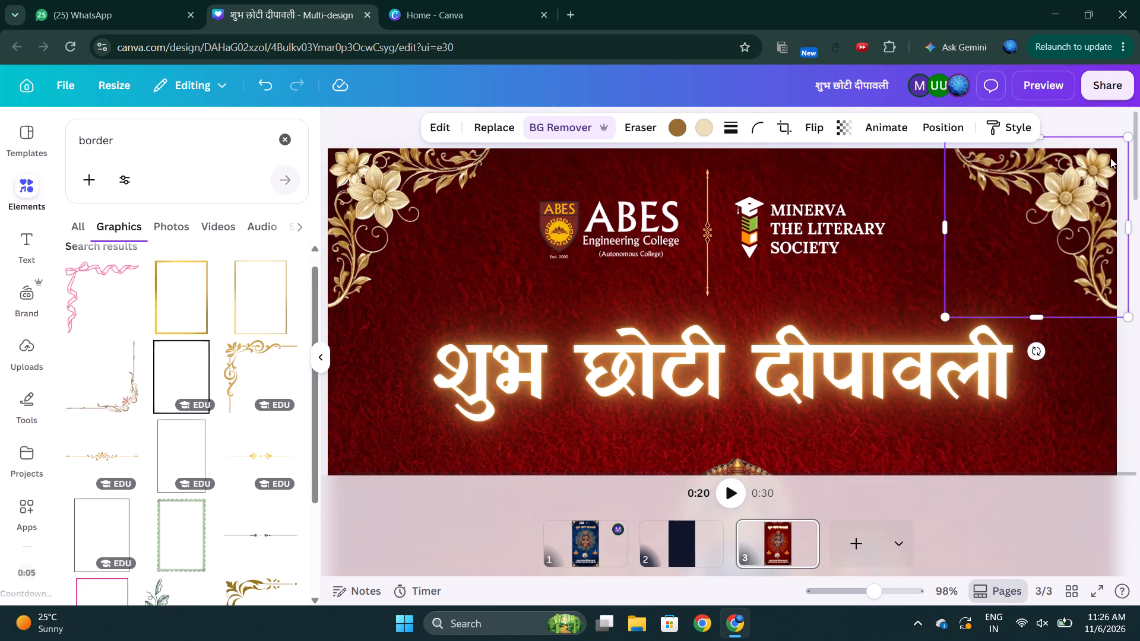
scroll(1110, 158, "up", 1)
left_click(1061, 212)
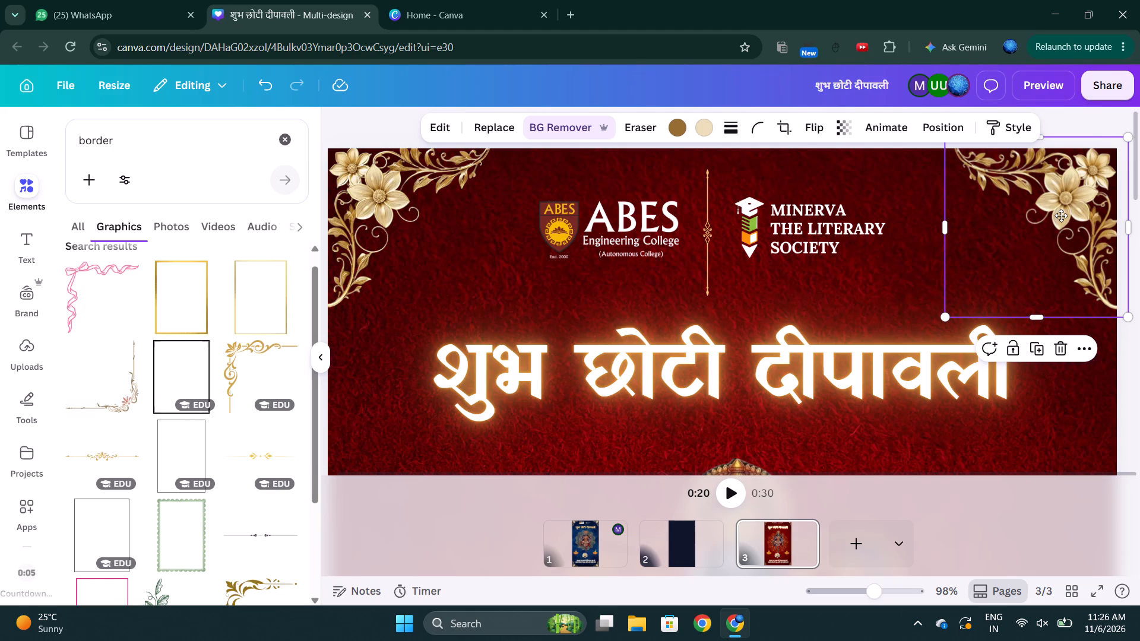
left_click(1059, 213)
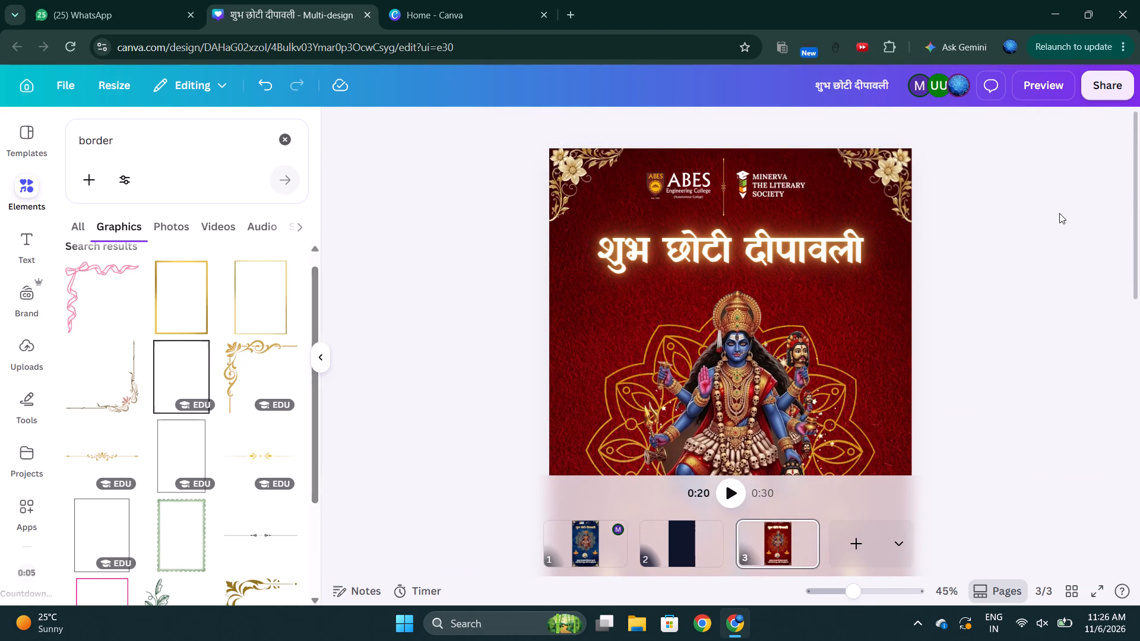
Align the white lotus above the greeting text to the horizontal centre of the maroon page.
scroll(1059, 213, "down", 2)
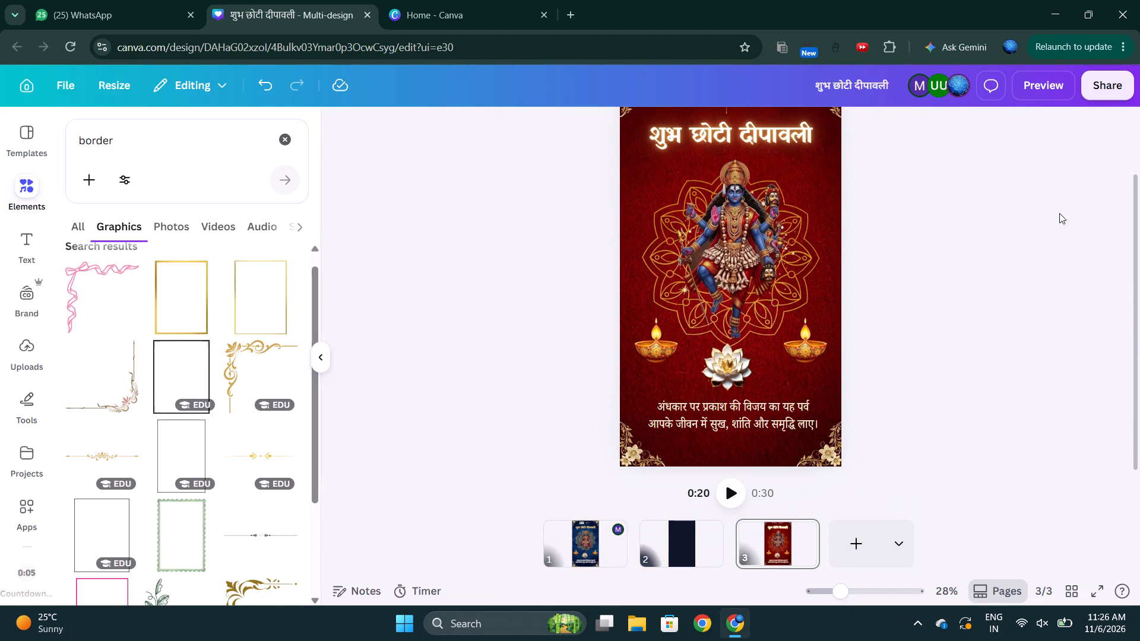
scroll(1059, 213, "up", 1)
scroll(1059, 213, "down", 1)
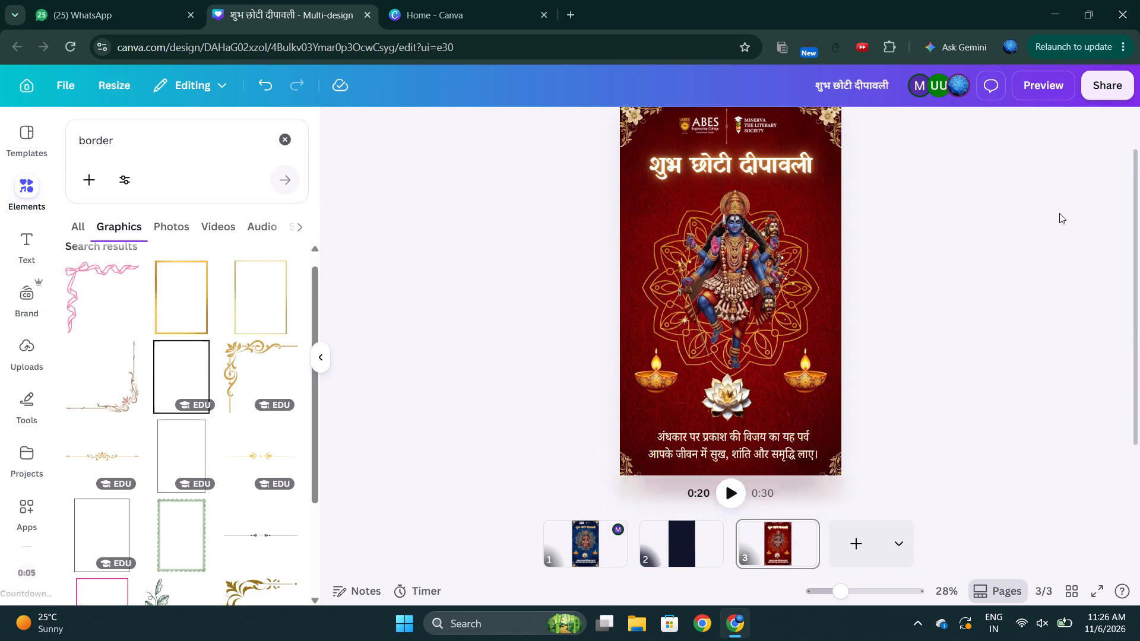
scroll(1059, 213, "down", 1)
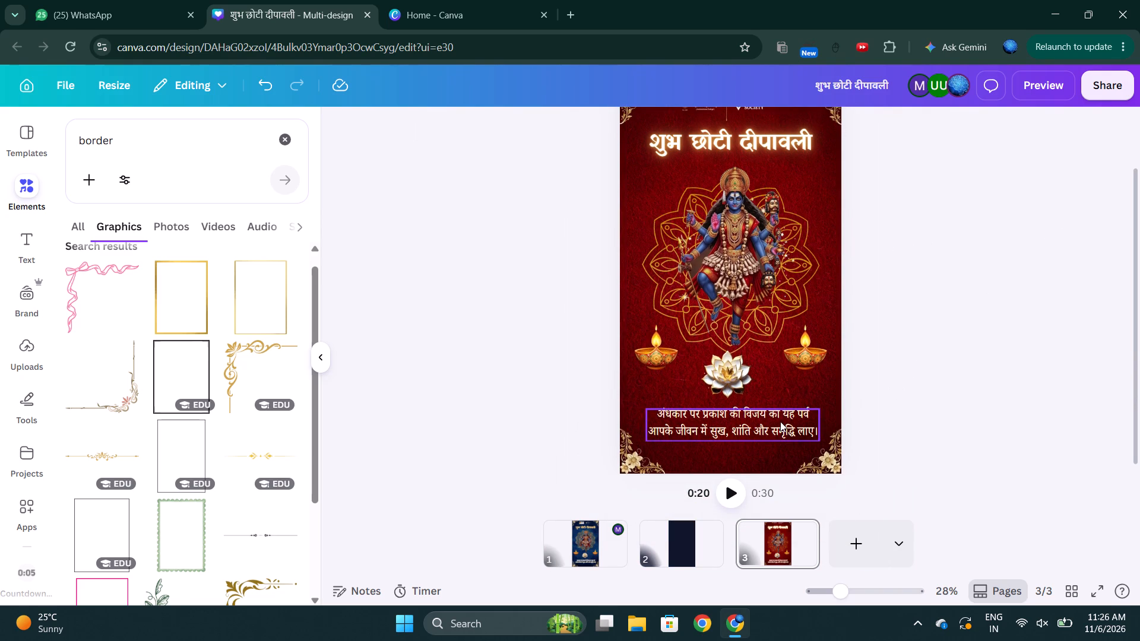
scroll(780, 421, "up", 1)
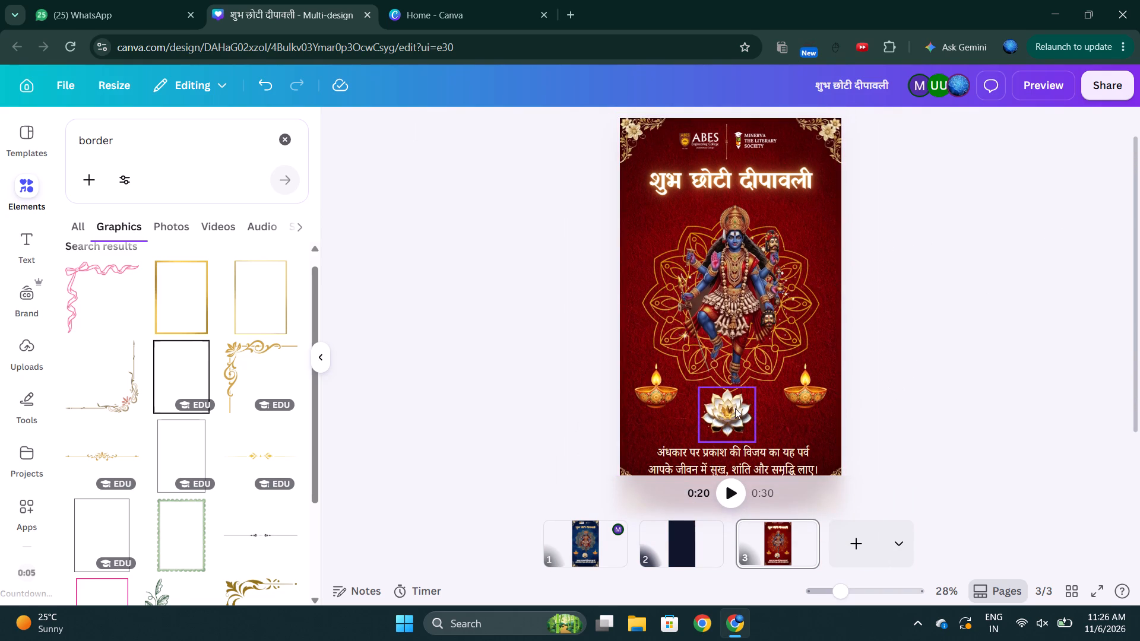
left_click(731, 414)
right_click(731, 414)
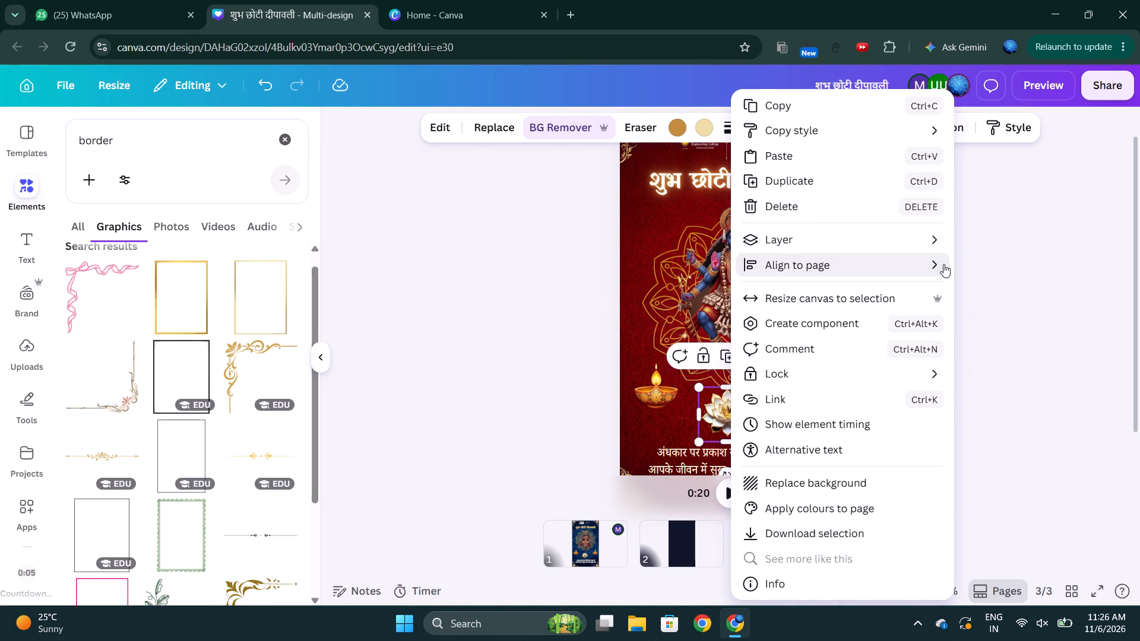
left_click(994, 288)
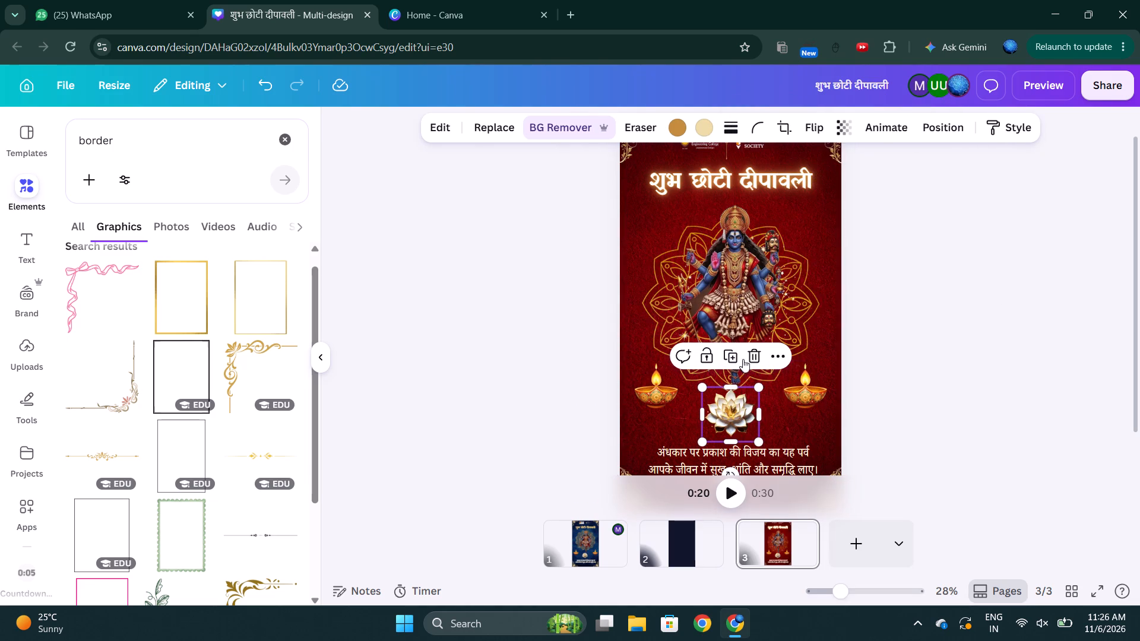
Add a Drop shadow to the white lotus above the greeting text on the maroon page.
left_click(429, 133)
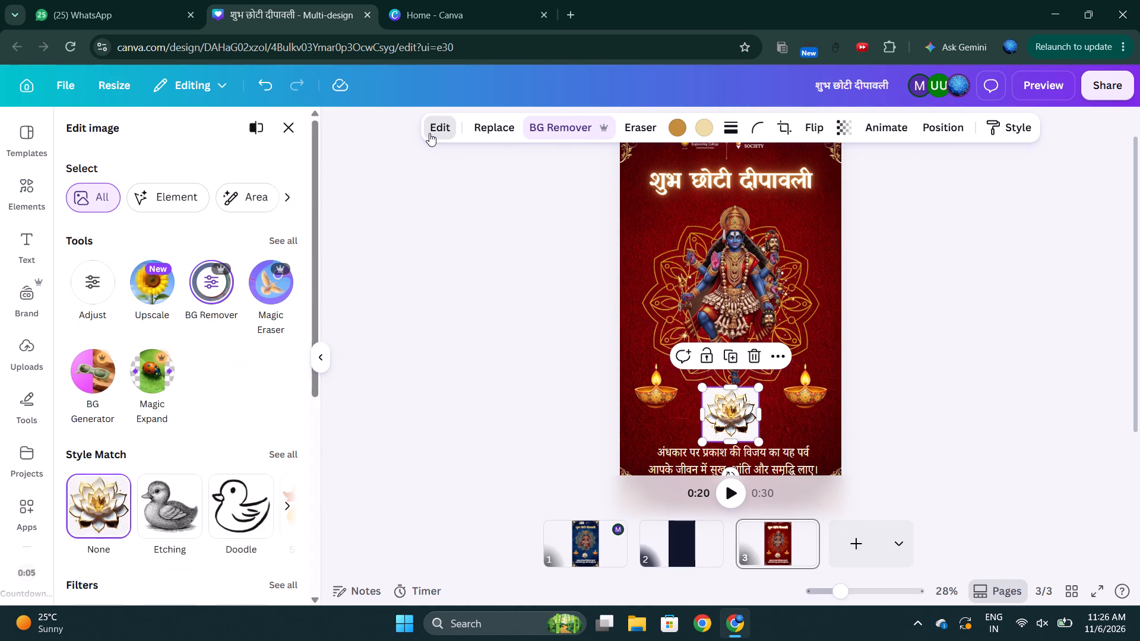
scroll(227, 380, "down", 1)
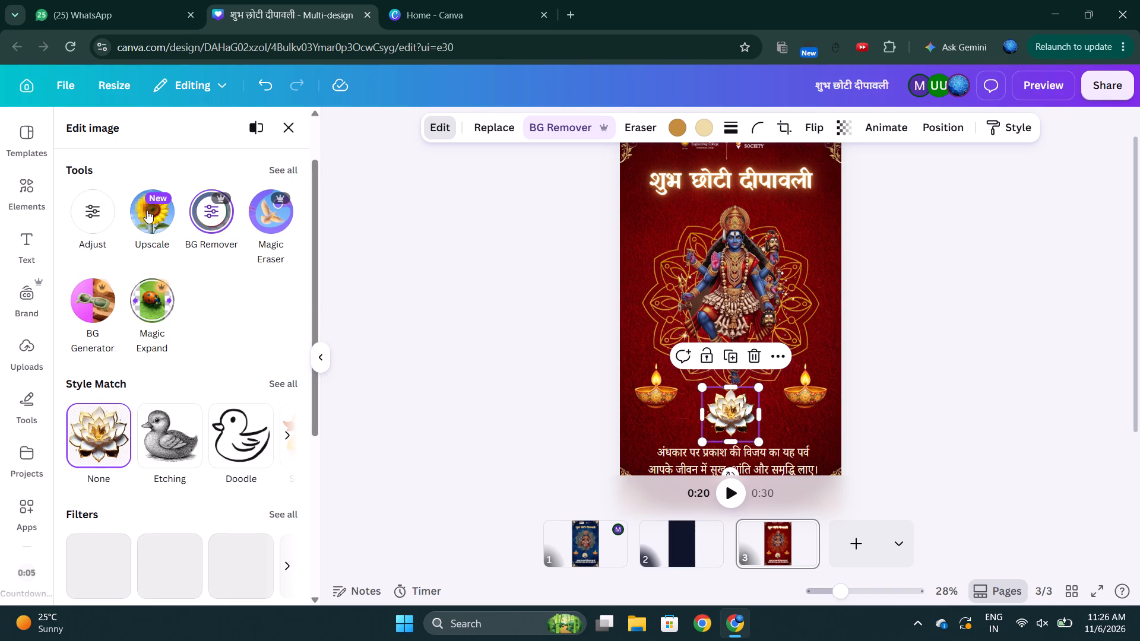
scroll(192, 437, "down", 5)
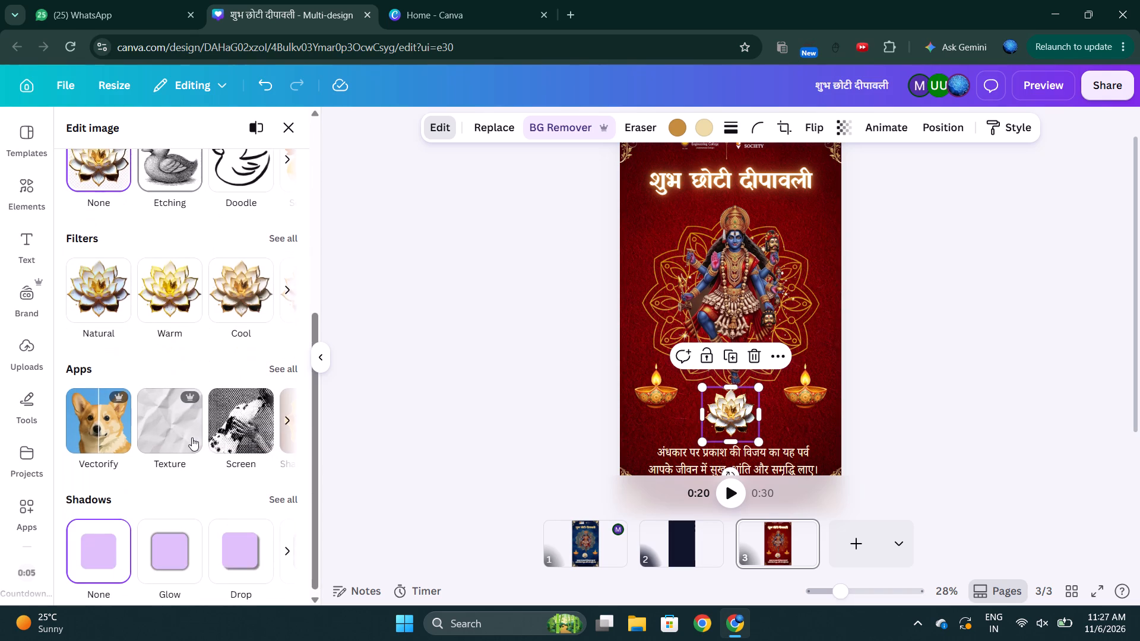
left_click(220, 548)
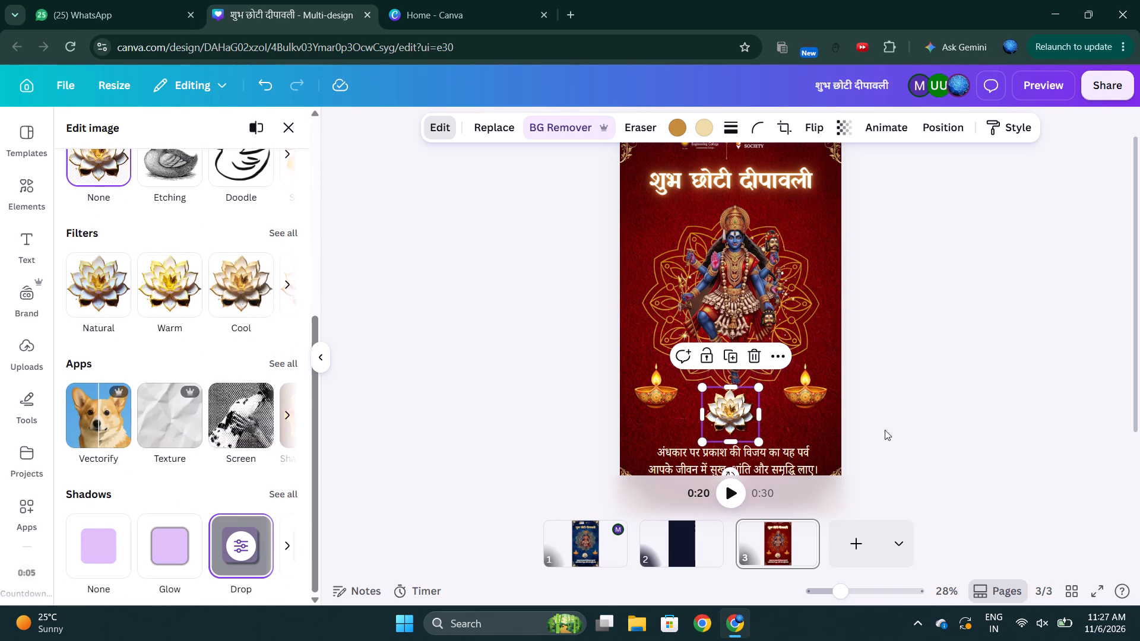
Compare the lotus with and without its drop shadow by undoing and redoing the effect, leaving the shadow applied.
key("ctrl+z")
double_click(929, 439)
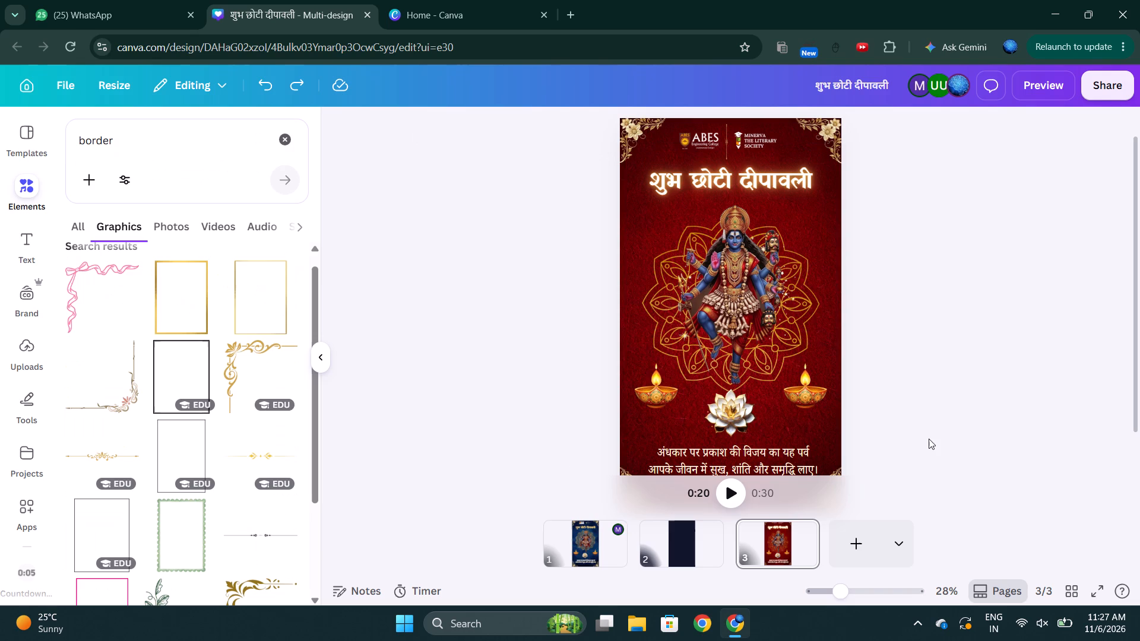
scroll(929, 439, "down", 1)
scroll(929, 439, "up", 1)
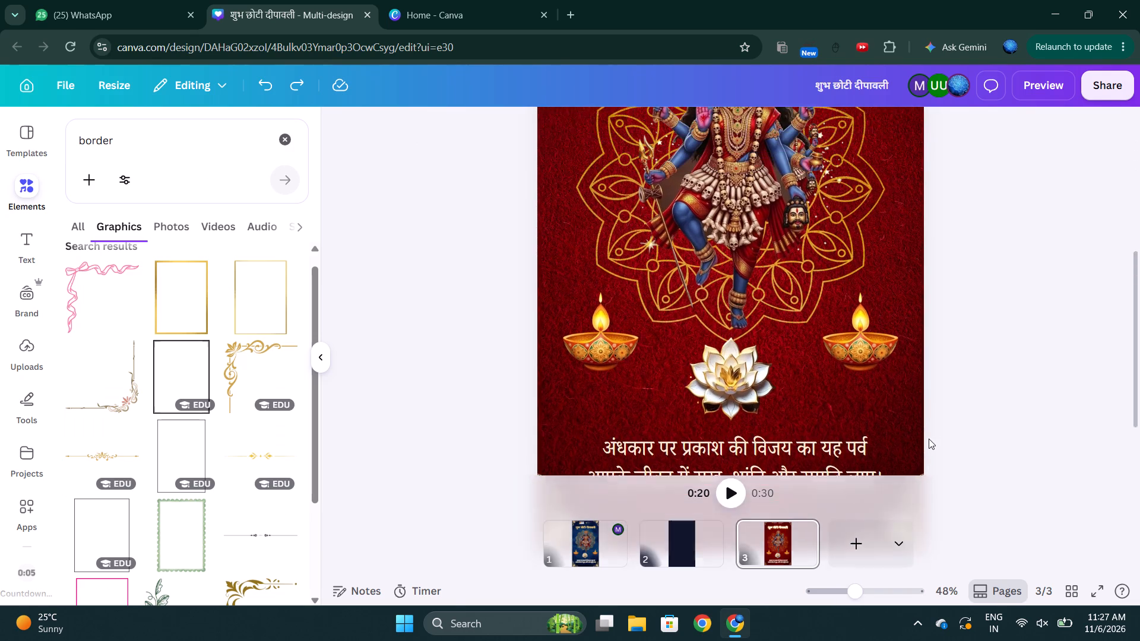
scroll(929, 439, "up", 1)
scroll(929, 439, "down", 2)
key("ctrl+z")
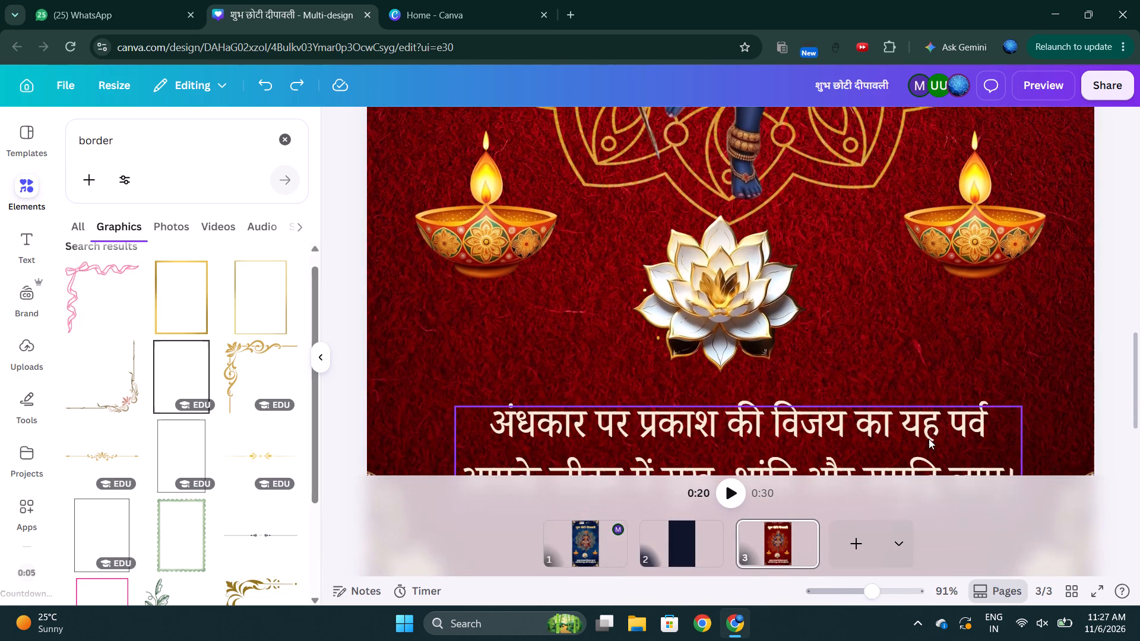
key("ctrl+z")
key("ctrl+y")
key("ctrl+y")
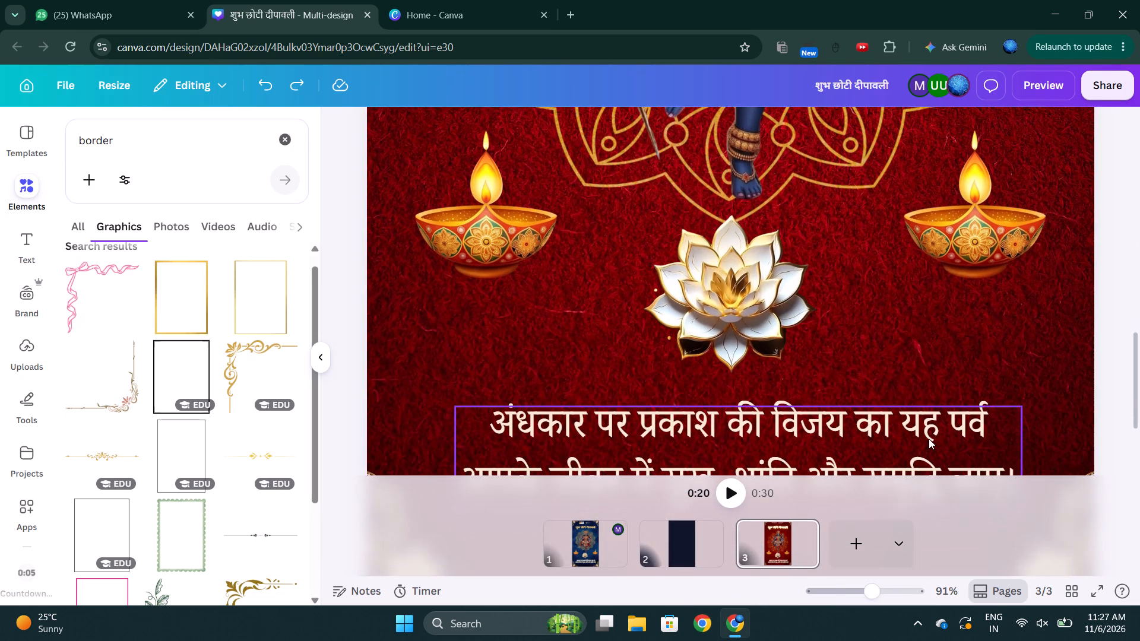
key("ctrl+y")
key("ctrl+z")
key("ctrl+y")
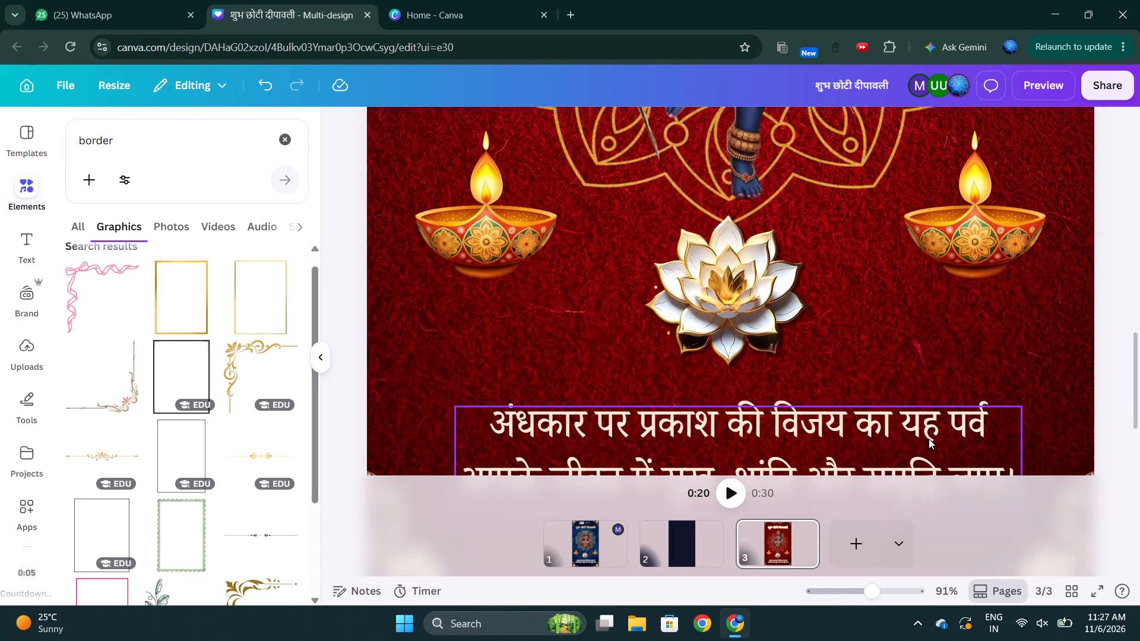
key("ctrl+z")
key("ctrl+y")
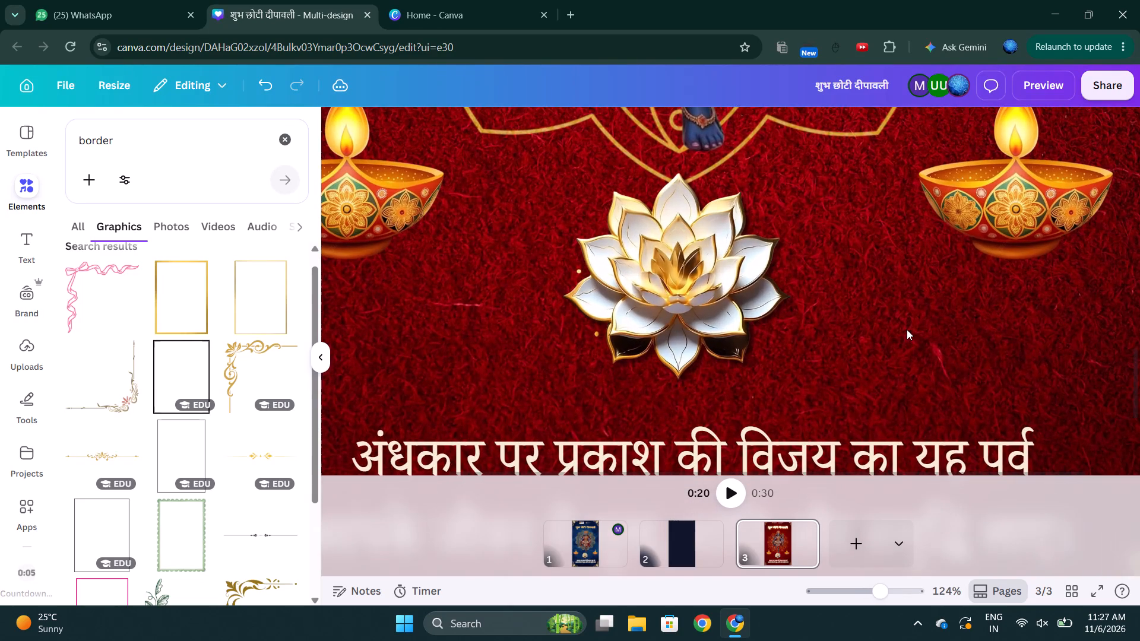
Add a Glow shadow to the diya on the right side of the lotus.
scroll(907, 329, "up", 1)
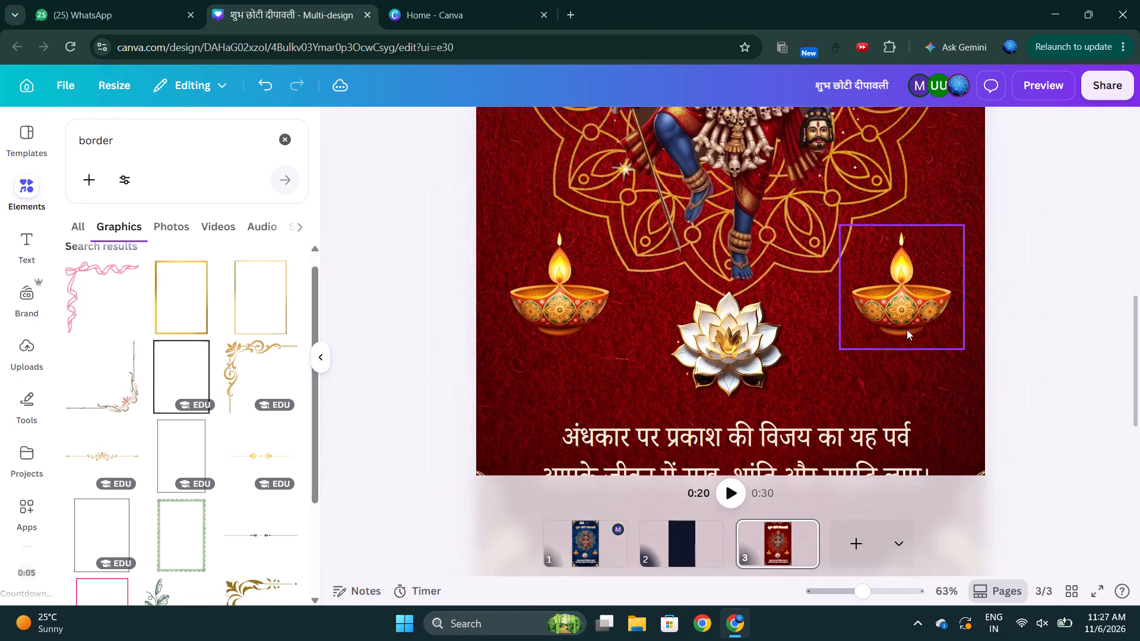
left_click(907, 329)
left_click(429, 135)
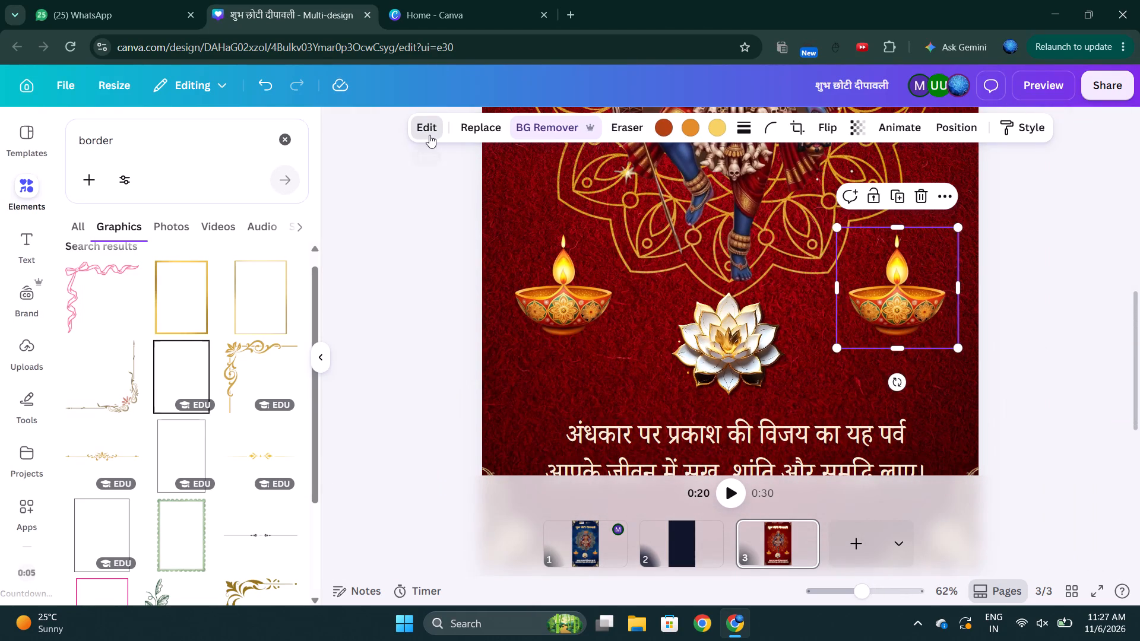
scroll(157, 513, "down", 3)
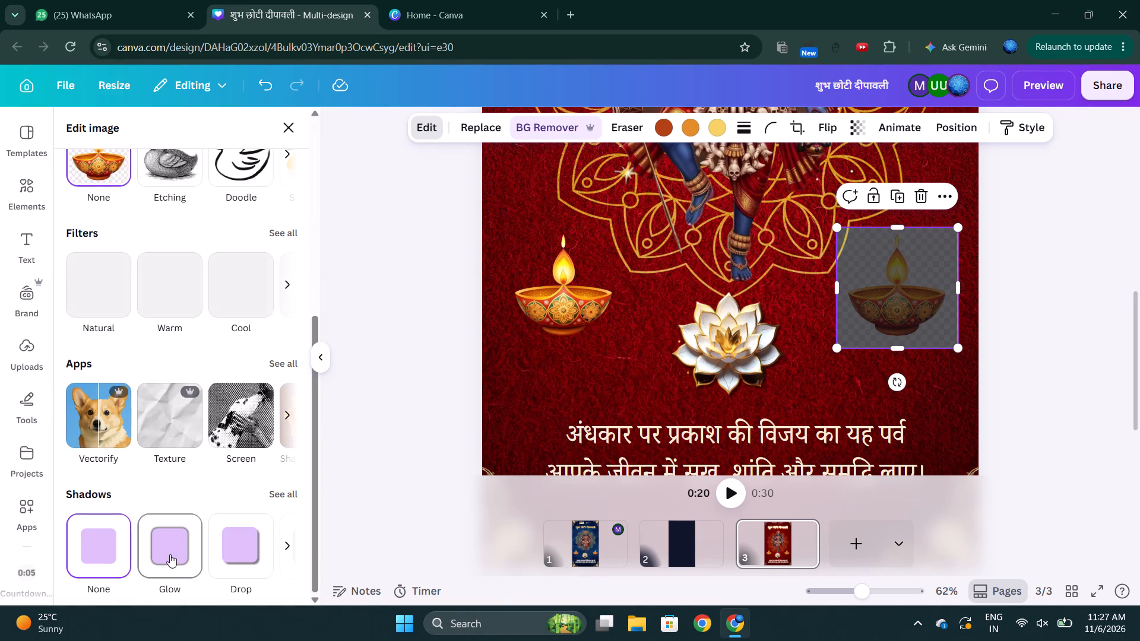
left_click(170, 554)
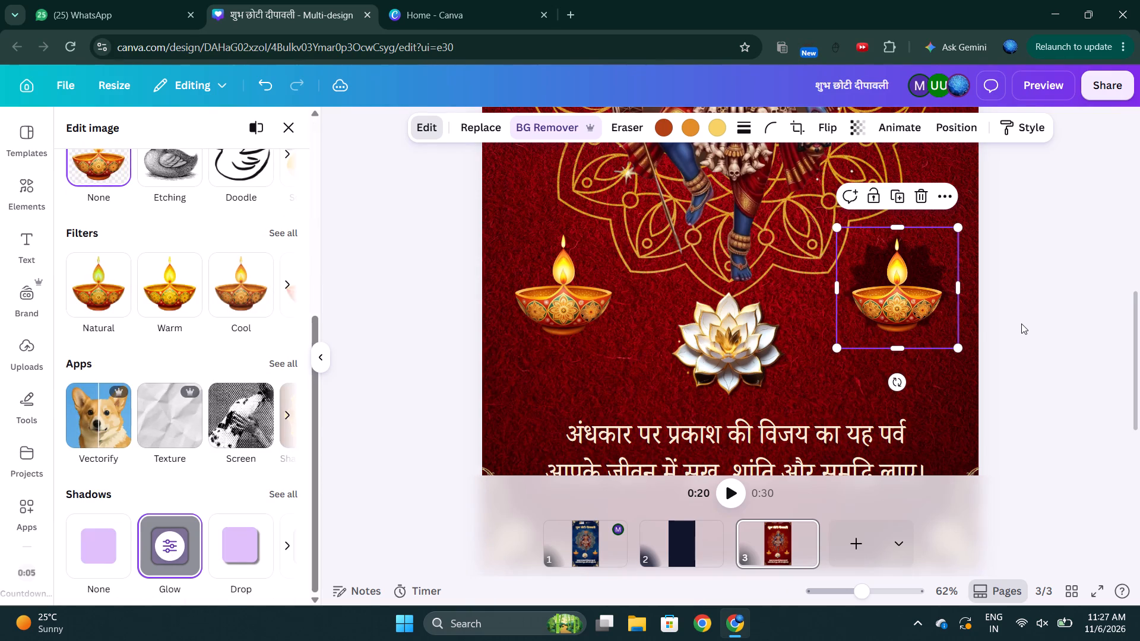
left_click(1021, 323)
left_click(1044, 311)
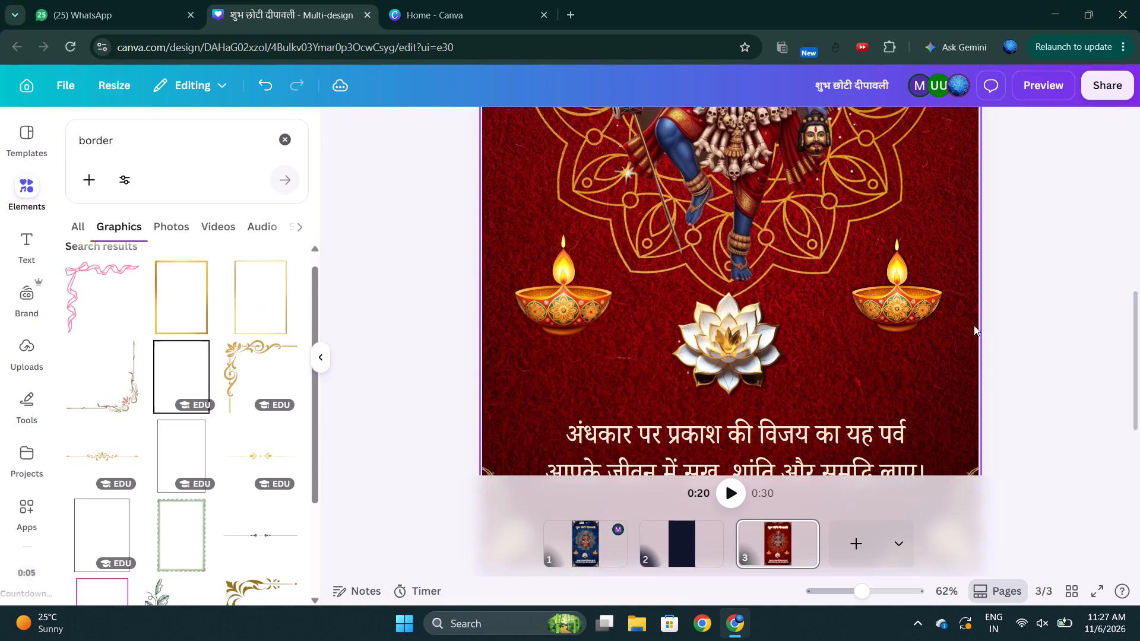
Add a matching Glow shadow to the diya on the left side of the lotus.
left_click(578, 317)
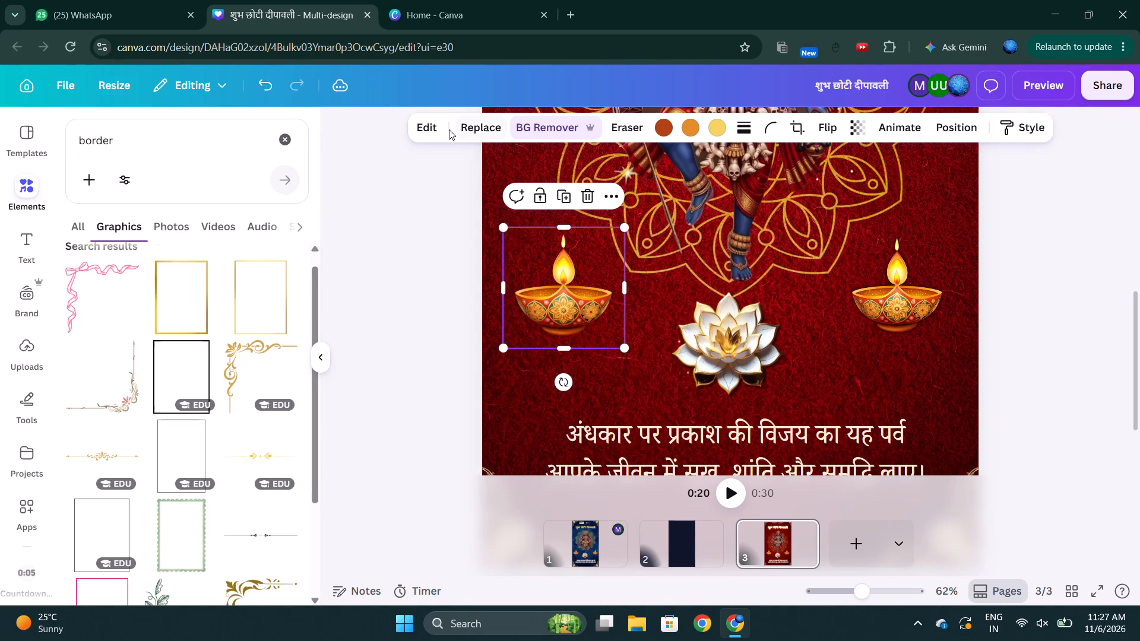
left_click(437, 126)
scroll(168, 379, "down", 5)
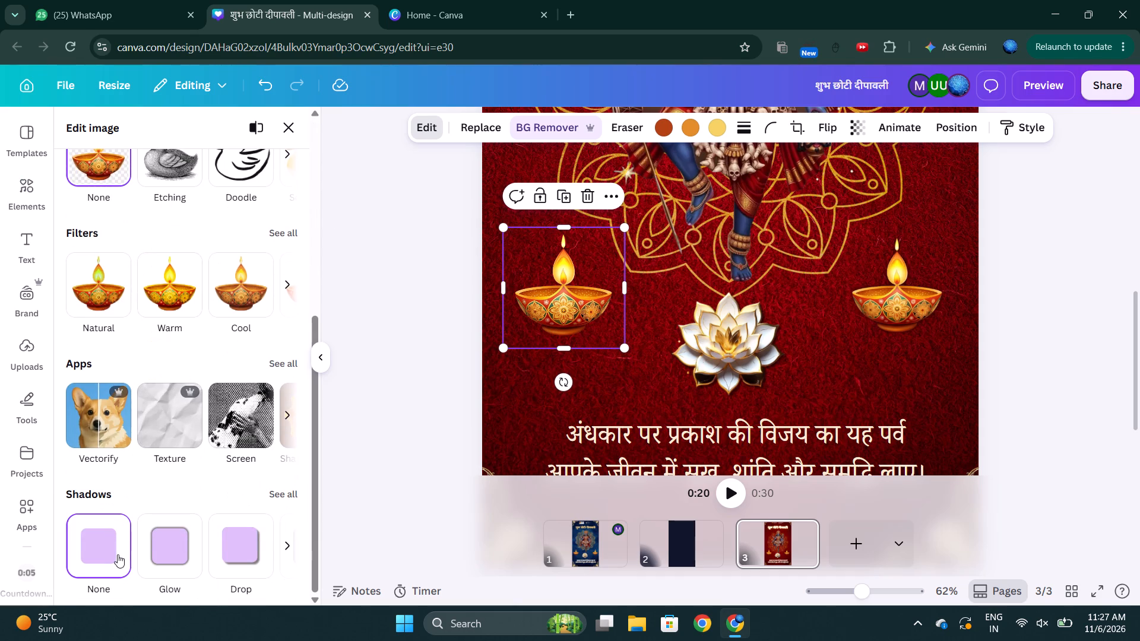
left_click(183, 541)
left_click(1139, 280)
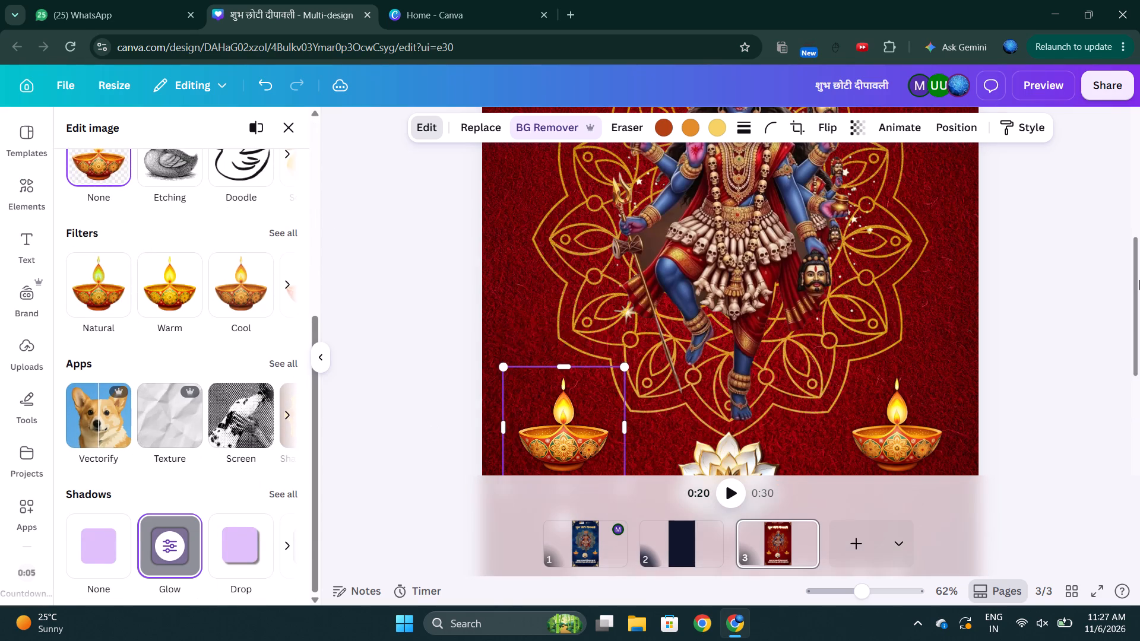
left_click(1043, 294)
Review the whole maroon page, checking the lotus, both diyas, greeting text and floral corners together.
scroll(1043, 294, "down", 2)
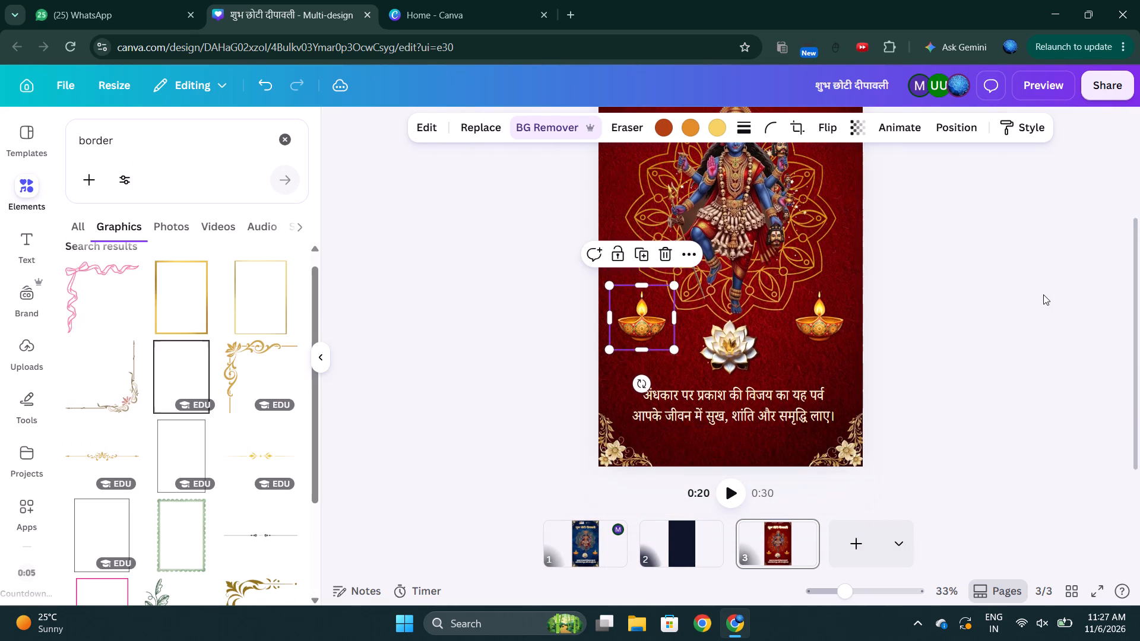
scroll(1043, 294, "down", 1)
left_click(1043, 294)
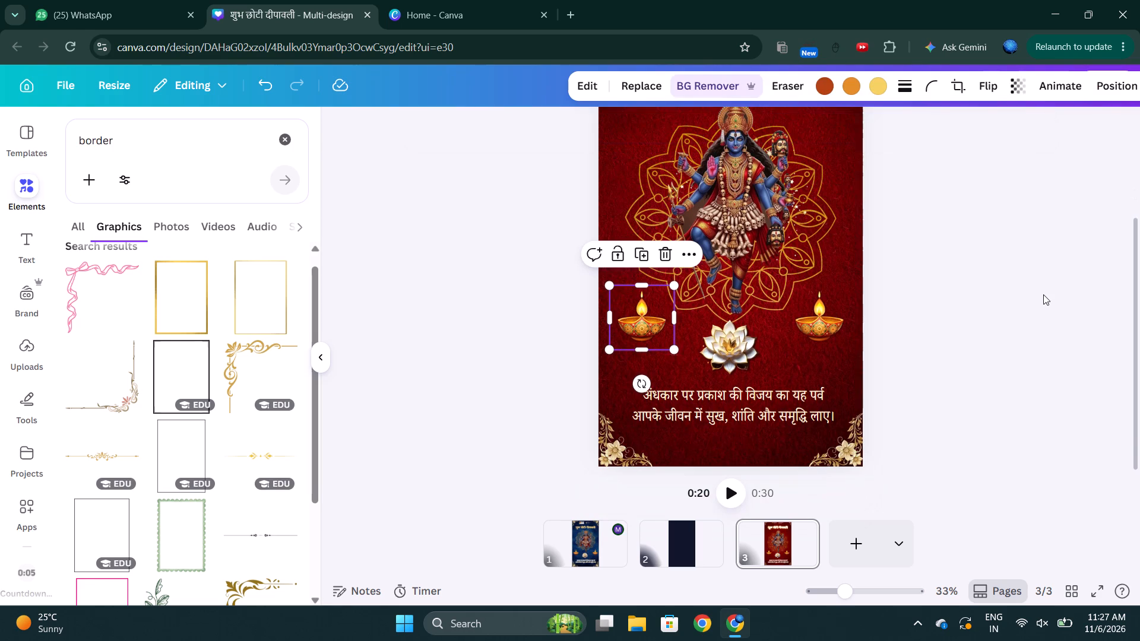
scroll(1043, 294, "down", 1)
scroll(1043, 294, "up", 3)
scroll(1043, 294, "down", 1)
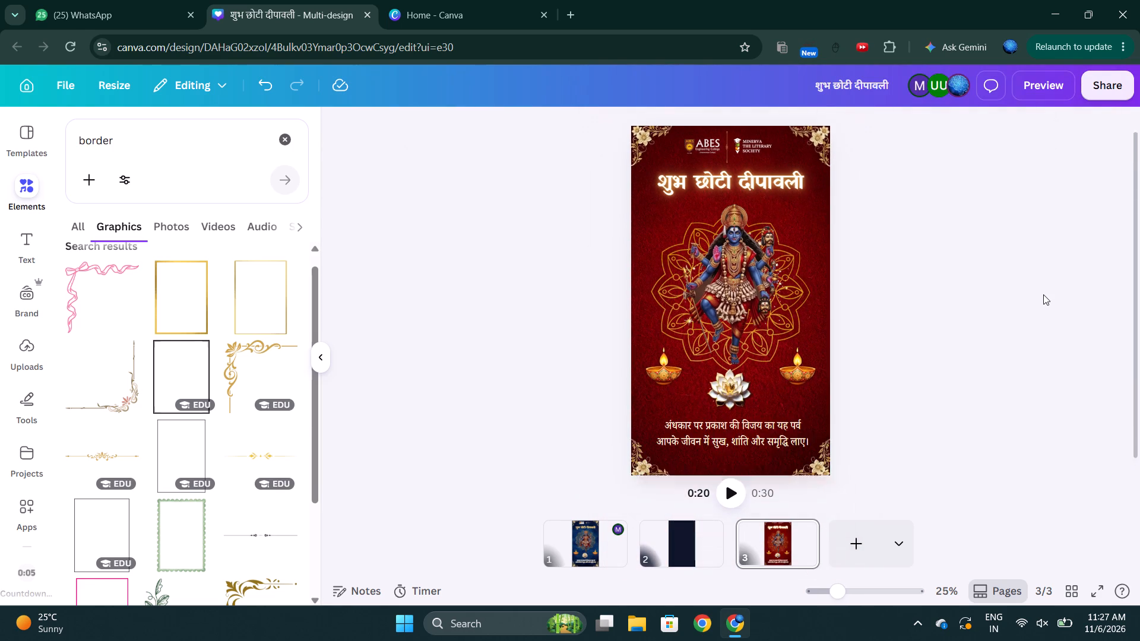
scroll(1043, 294, "down", 1)
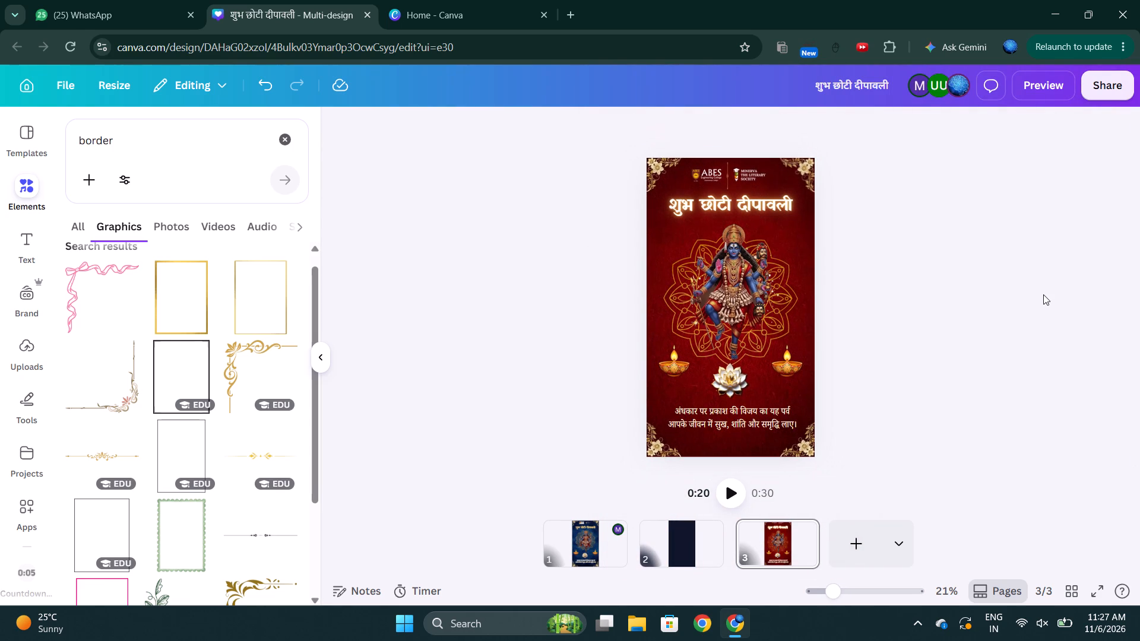
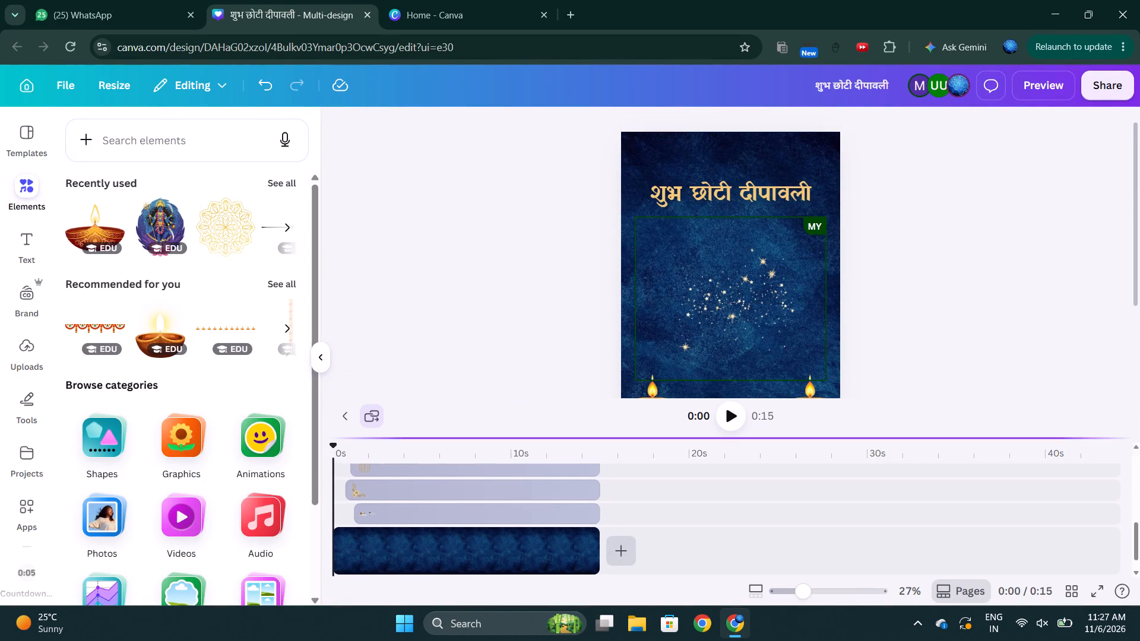
Return from the timeline to the page overview and compare the blue page 1 with the maroon page 3.
left_click_drag(717, 580, 727, 639, "ctrl")
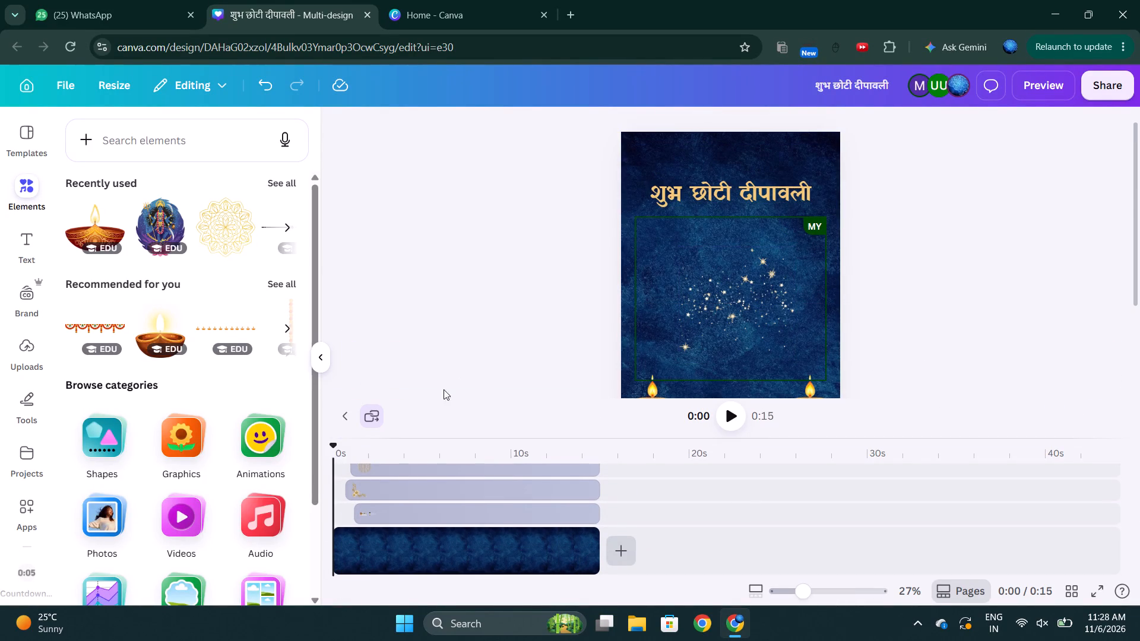
left_click(347, 422, "ctrl")
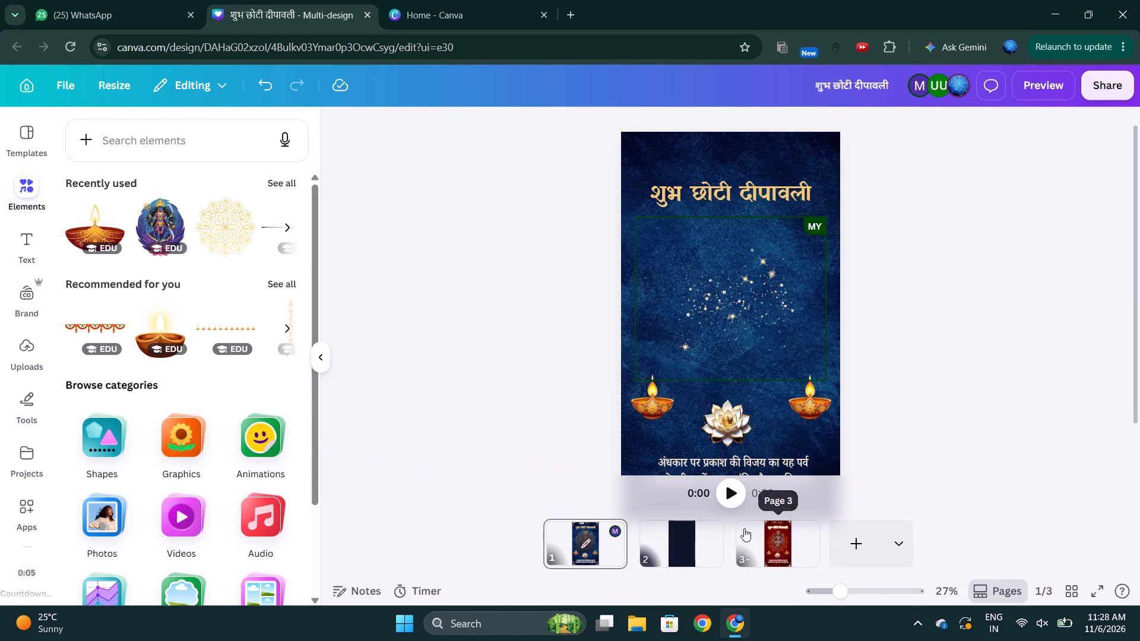
left_click(682, 557, "ctrl")
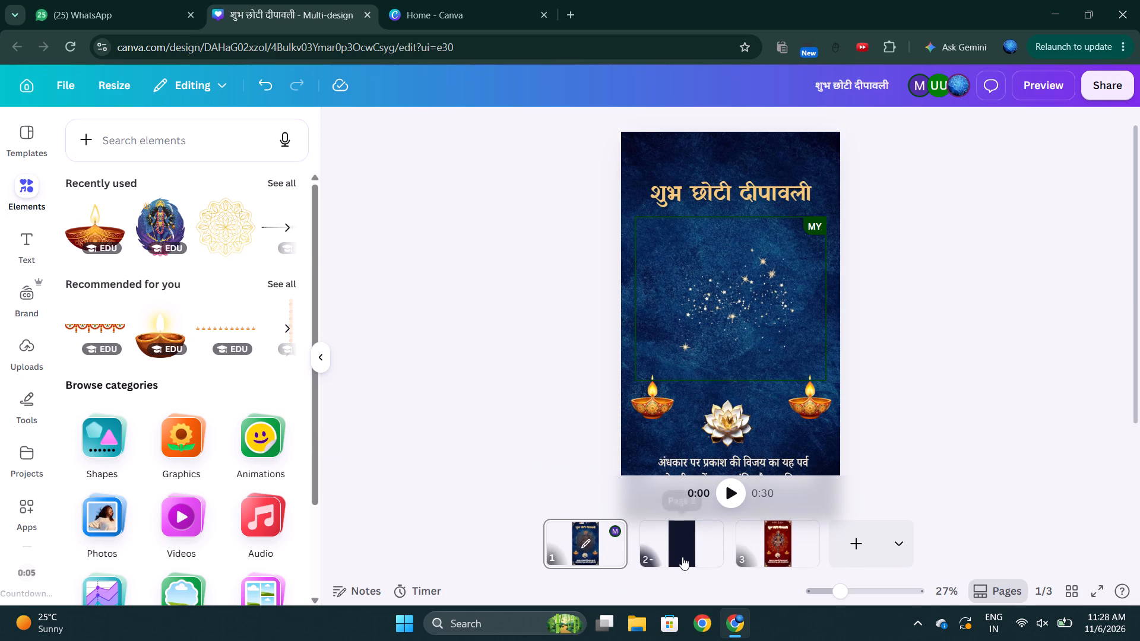
left_click(585, 551, "ctrl")
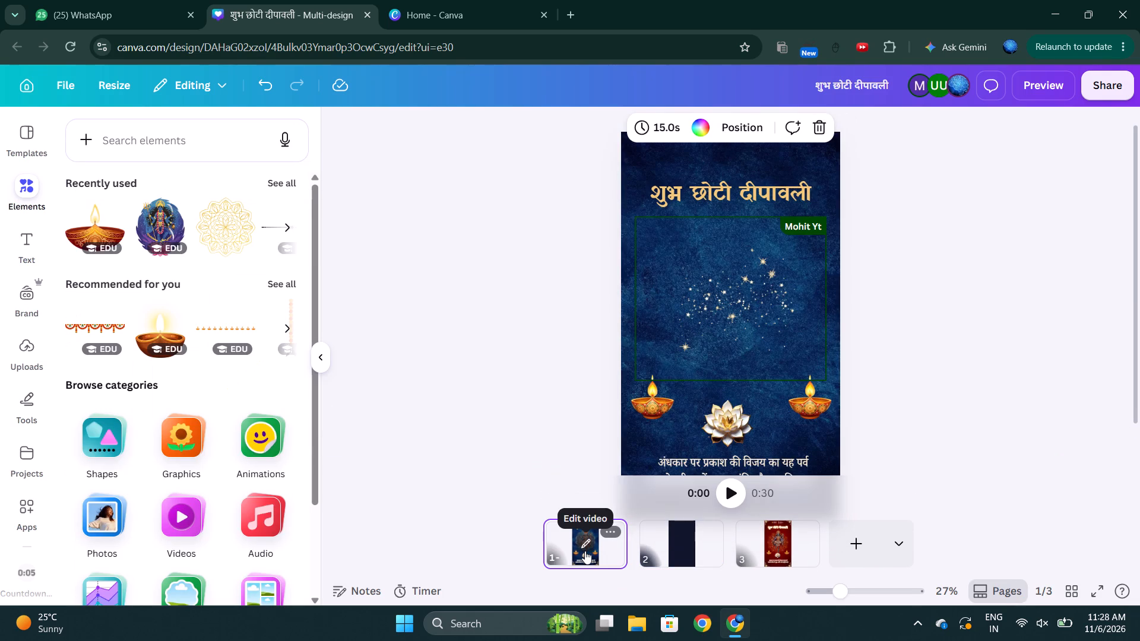
left_click(774, 543, "ctrl")
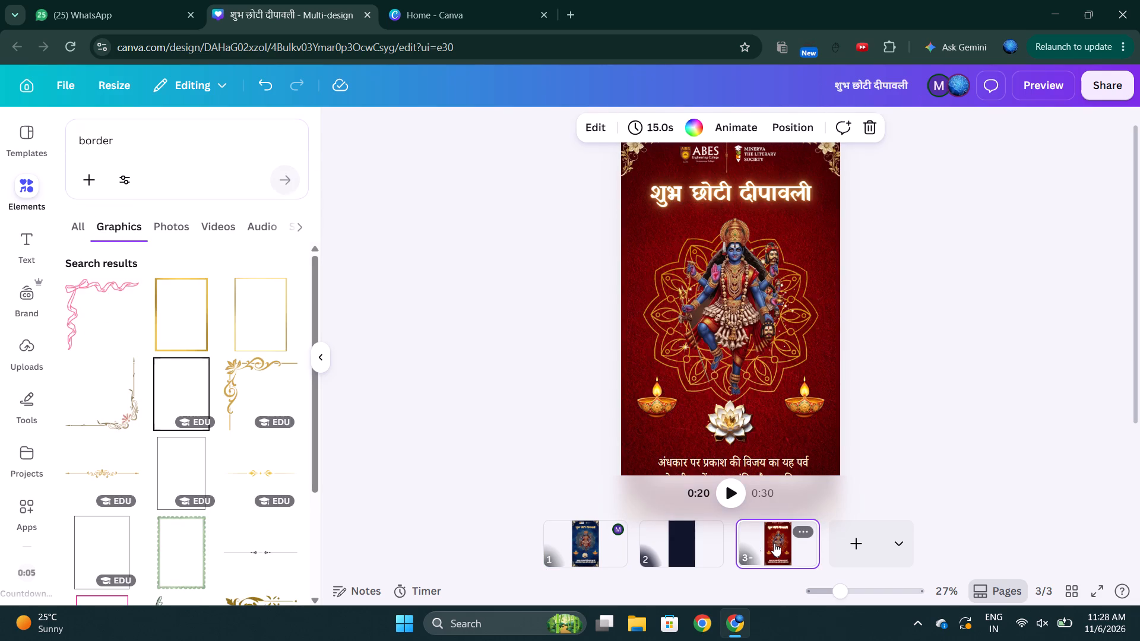
left_click(577, 561, "ctrl")
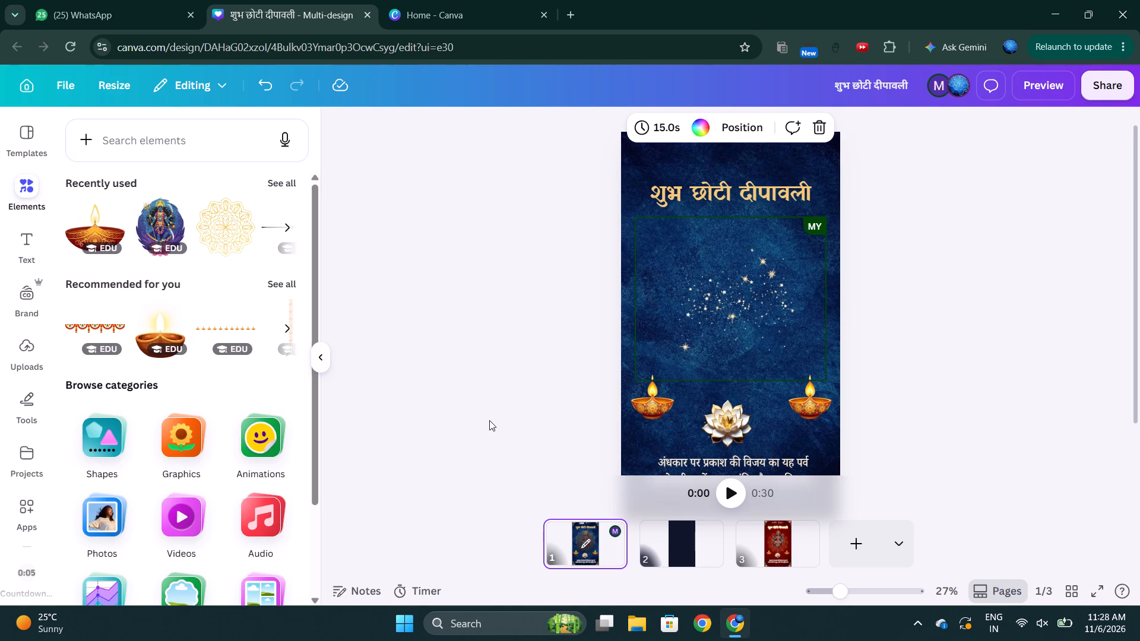
scroll(489, 420, "right", 1, "ctrl")
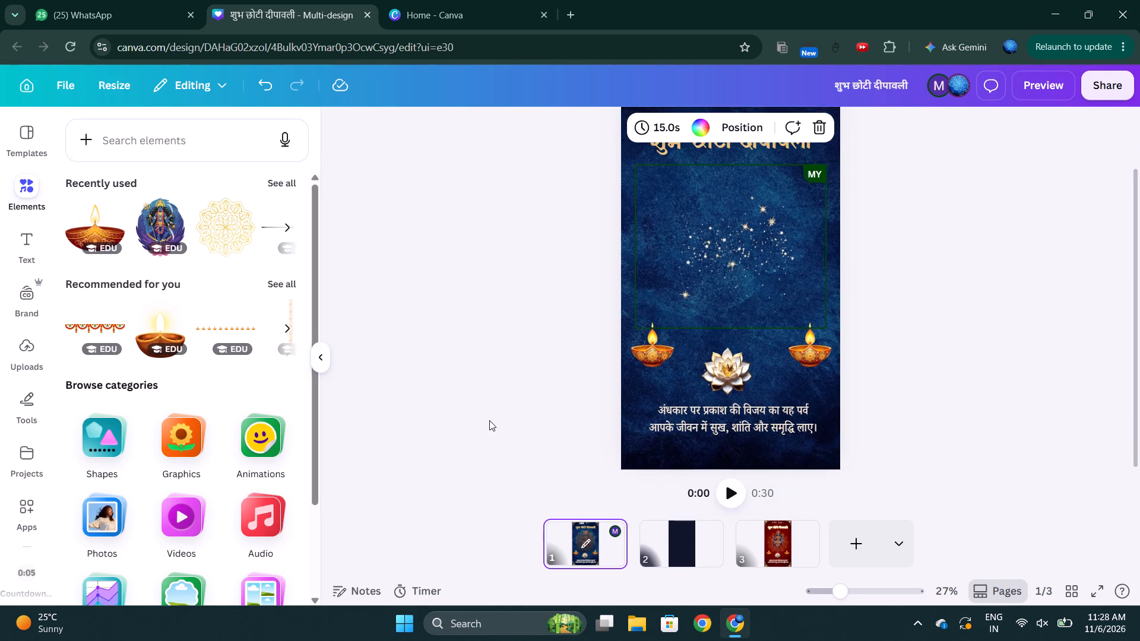
scroll(489, 420, "right", 1, "ctrl")
Close the browser tab holding the शुभ छोटी दीपावली design.
key("ctrl+w")
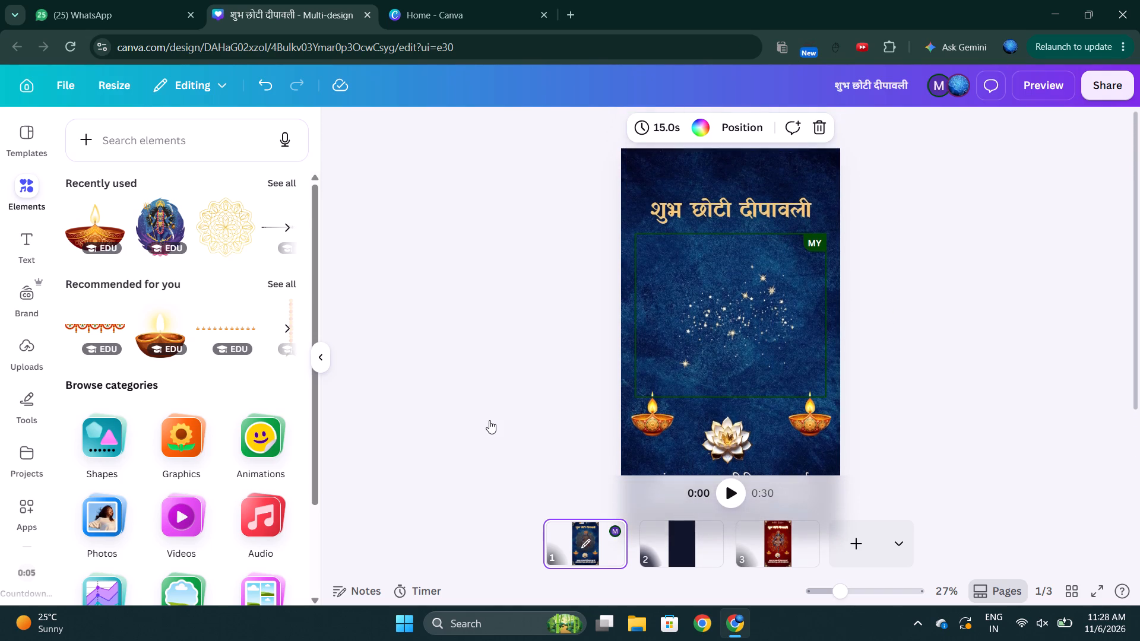